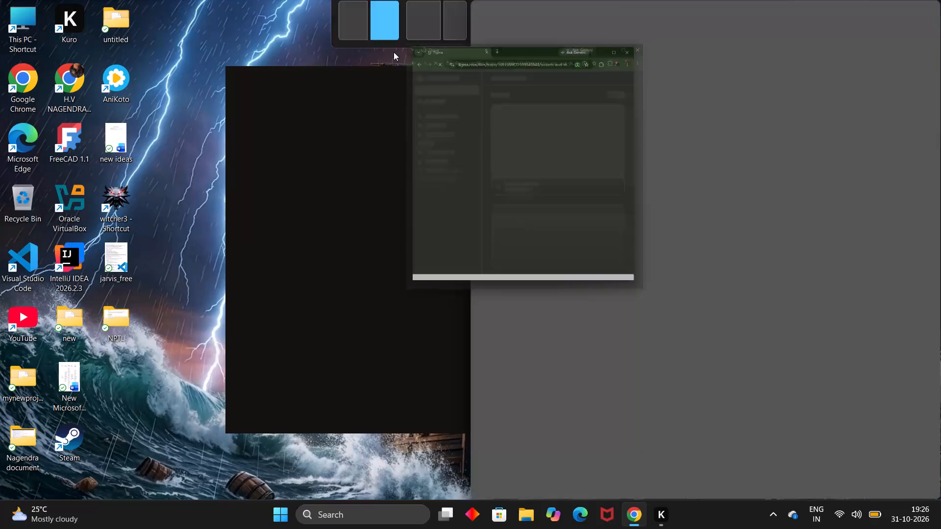
Open the UIUX Lab Manual (2) (2) PDF from the Downloads folder and place it in its own window beside Figma.
double_click(4, 27)
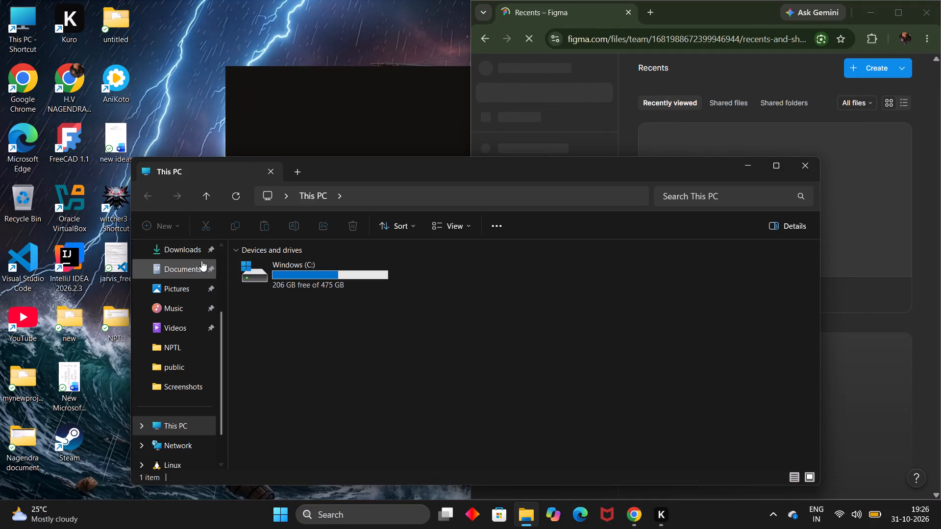
click(196, 250)
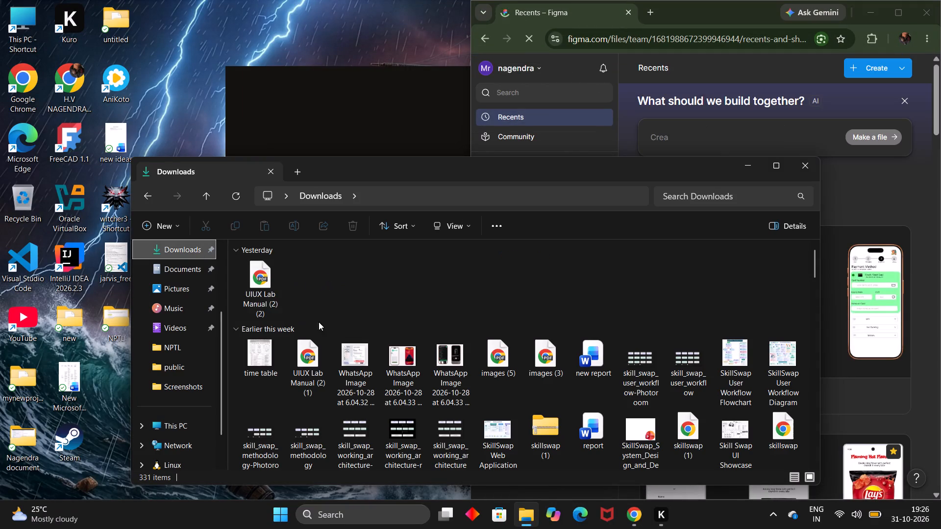
double_click(275, 282)
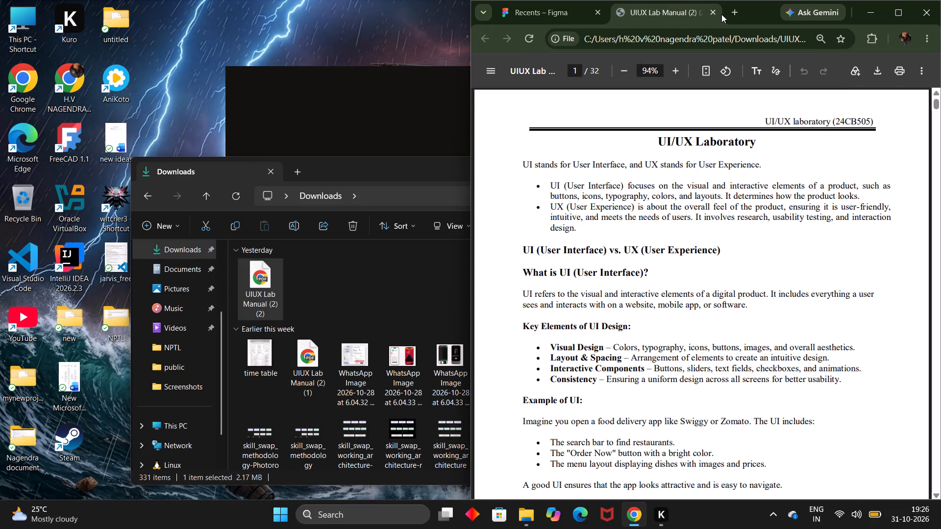
drag(707, 13, 335, 47)
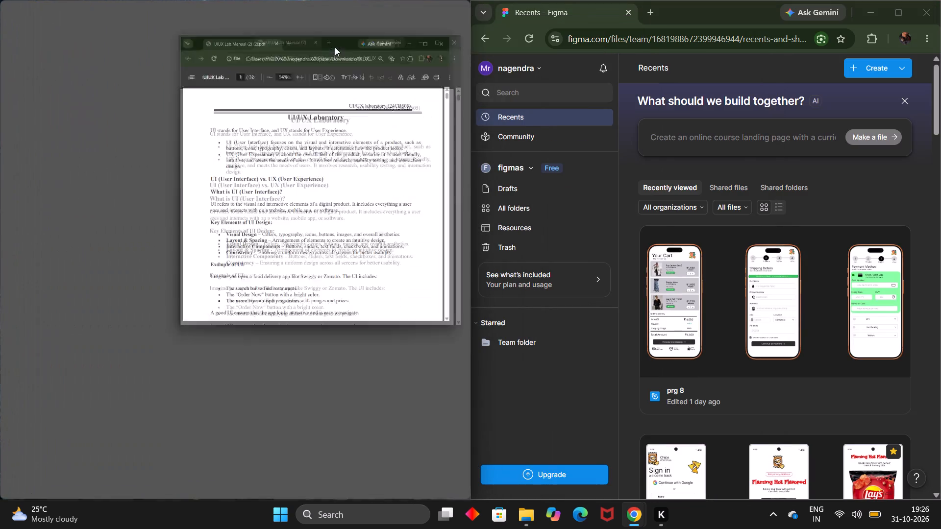
Look through the lab manual as far as the Payment Method and Review Your Order mockups on page 25.
scroll(291, 279, down, 10)
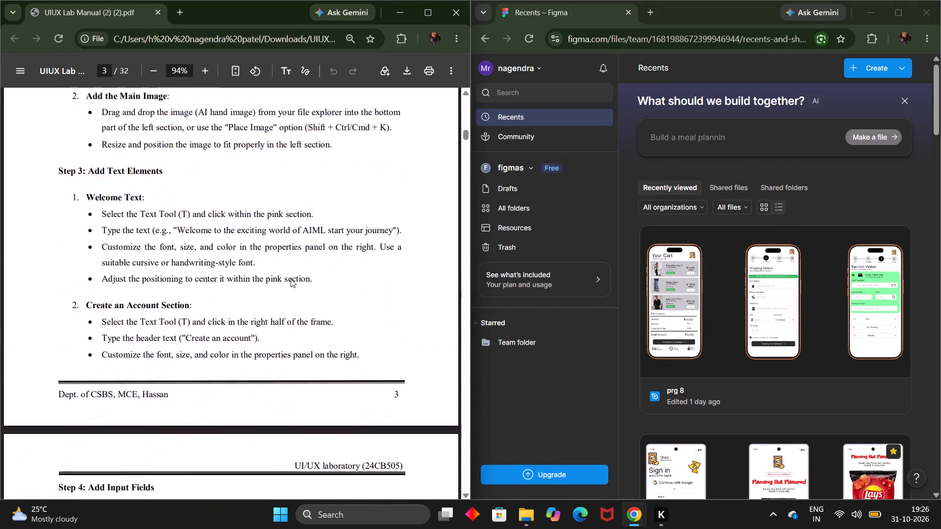
scroll(291, 279, down, 13)
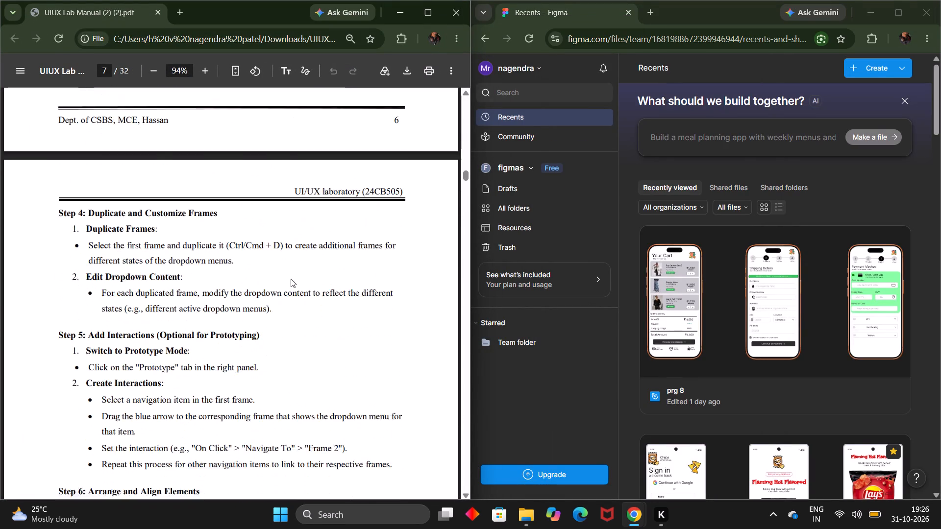
scroll(291, 279, down, 13)
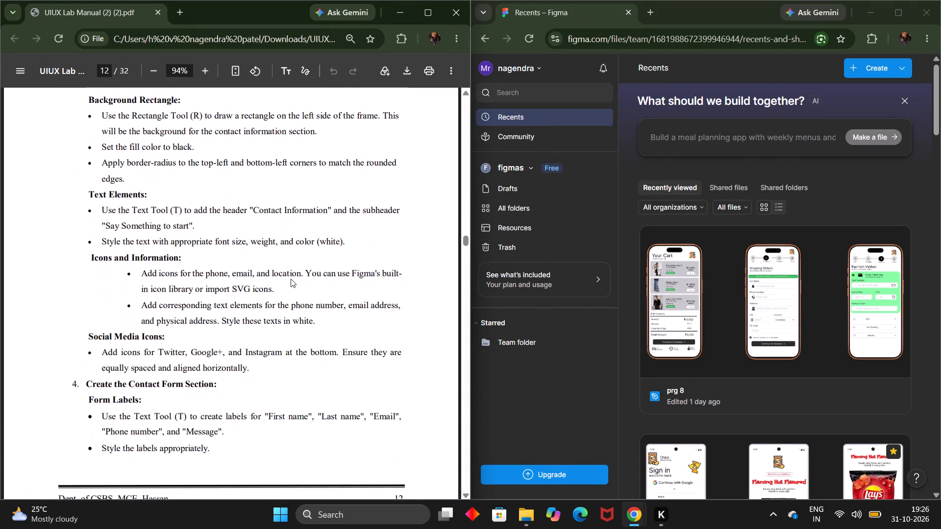
scroll(291, 279, down, 13)
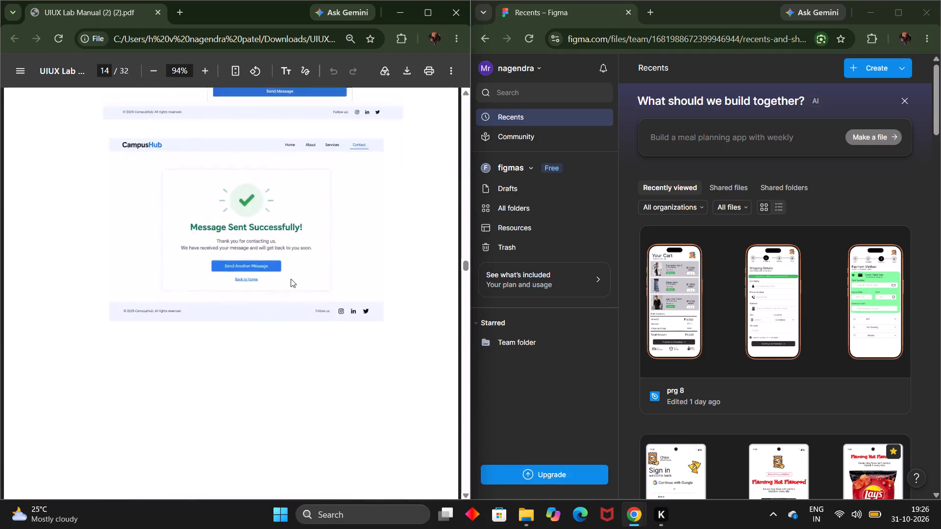
scroll(291, 279, down, 12)
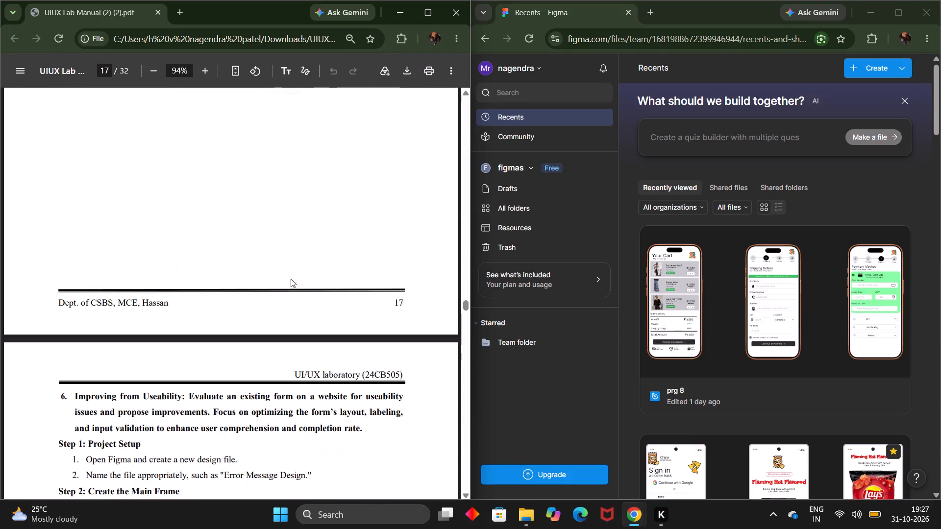
scroll(291, 279, down, 12)
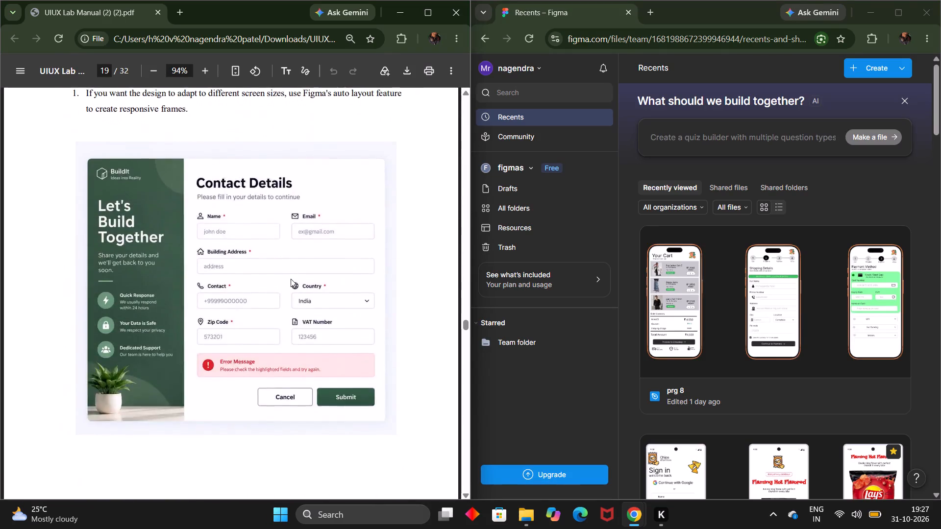
scroll(291, 279, down, 12)
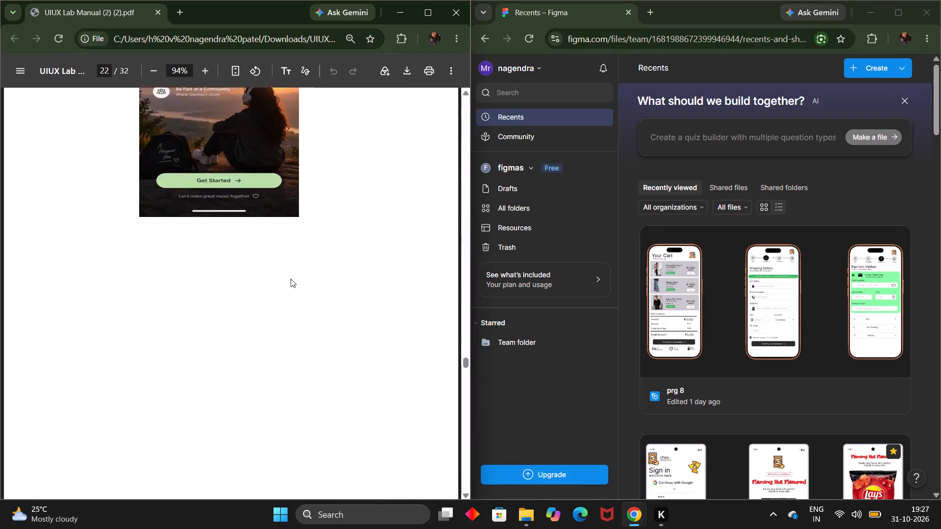
scroll(291, 279, down, 12)
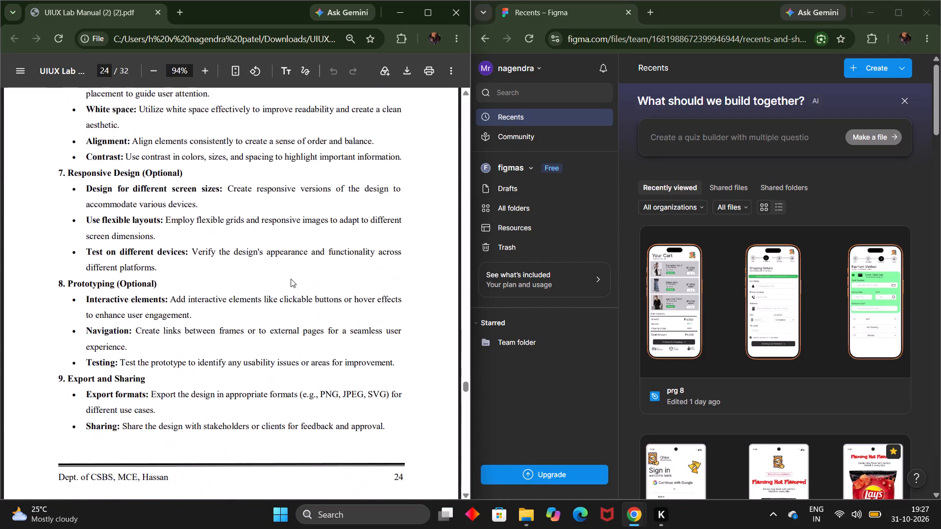
scroll(291, 279, down, 9)
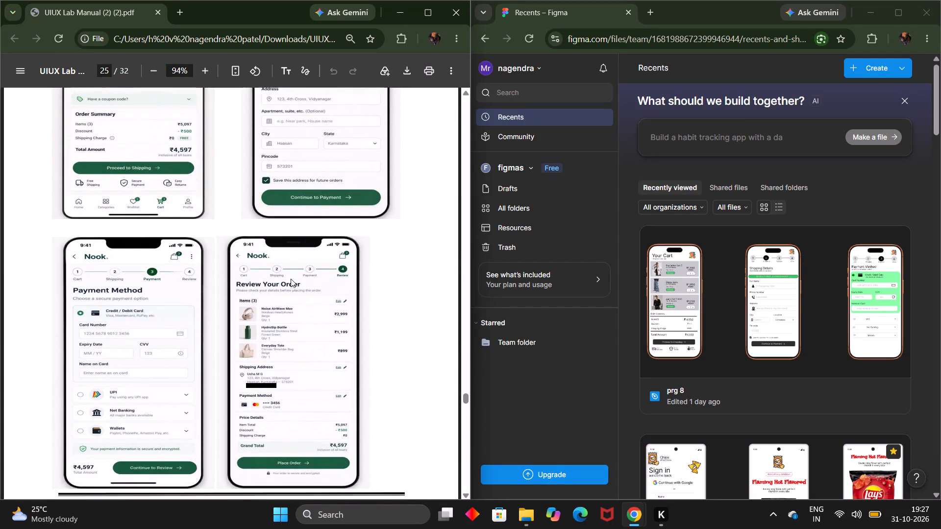
scroll(291, 279, down, 2)
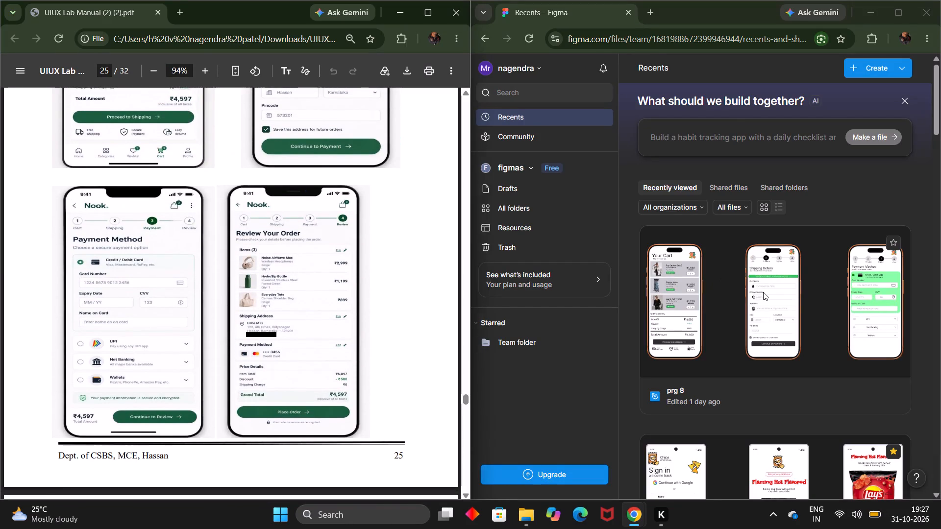
Open the prg 8 design file in Figma and minimize its side panels to free up the canvas.
double_click(763, 292)
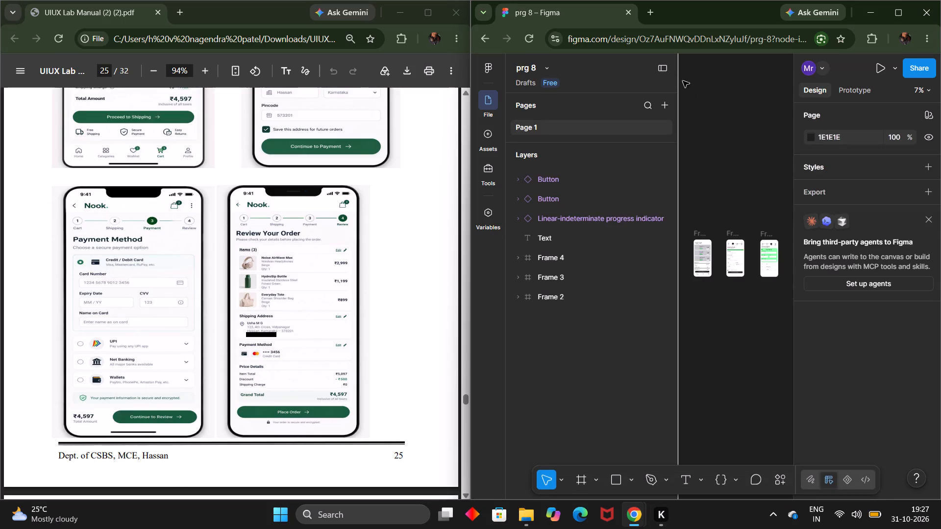
click(668, 72)
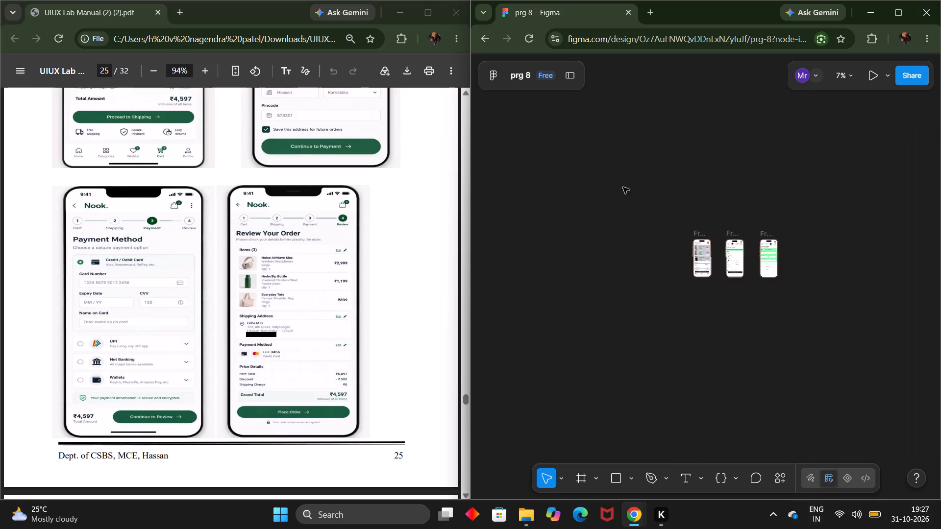
Compare the checkout screens in Frames 2, 3 and 4 with the Payment Method mockup in the lab manual.
scroll(749, 231, left, 3)
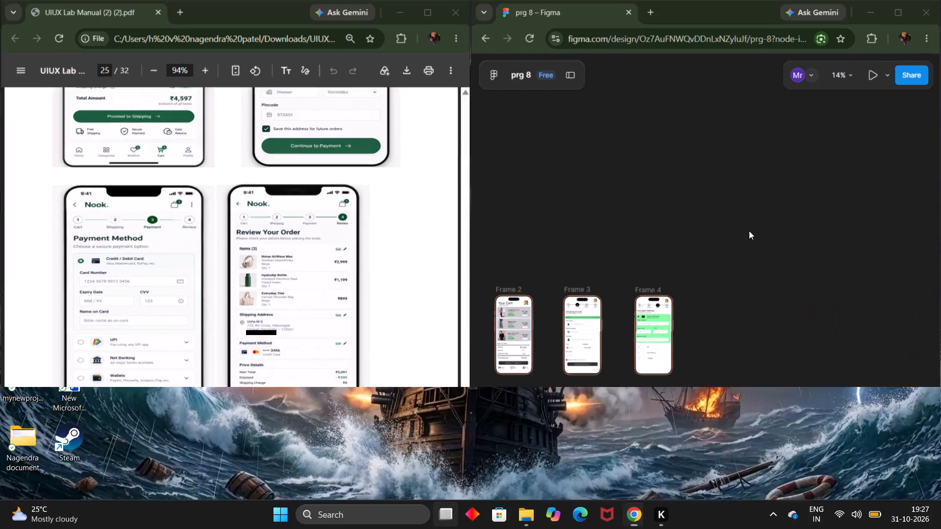
click(431, 76)
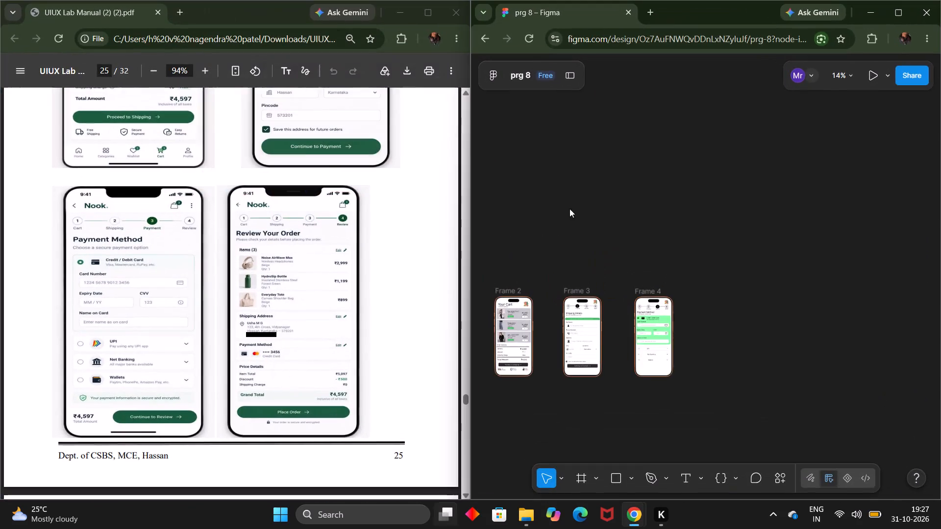
scroll(631, 226, down, 1)
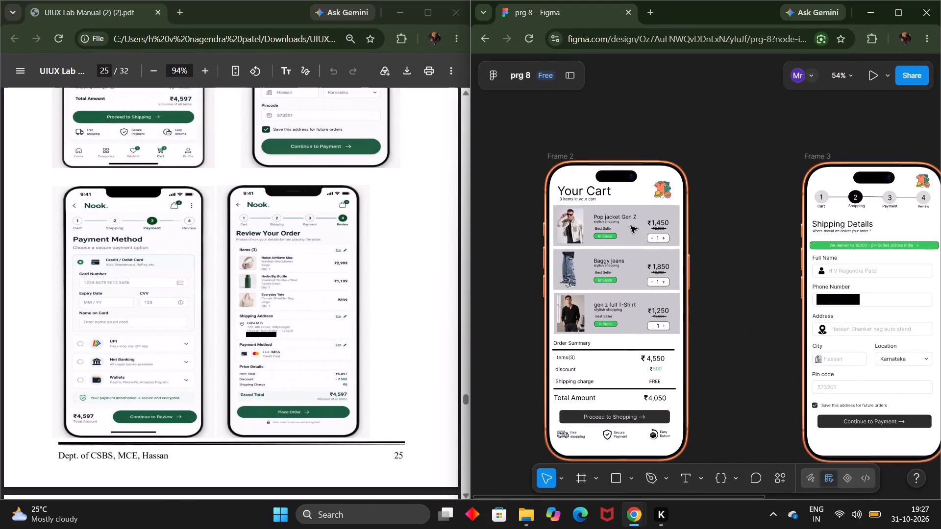
scroll(631, 226, down, 1)
scroll(631, 226, left, 2)
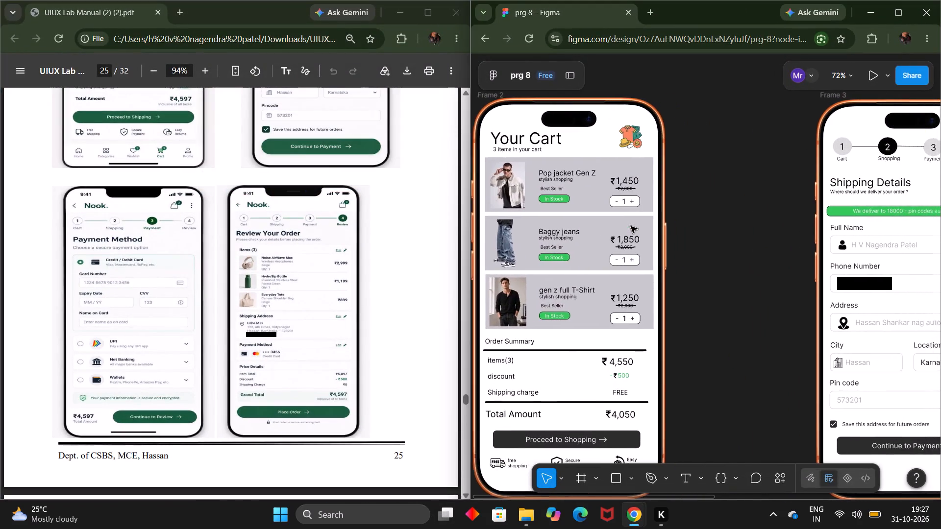
scroll(631, 226, left, 1)
scroll(631, 226, down, 1)
scroll(631, 226, left, 2)
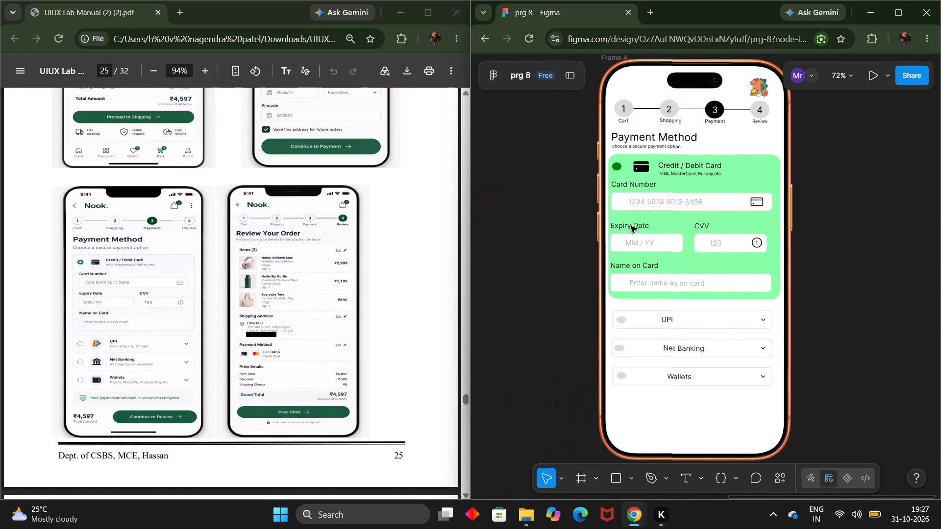
scroll(631, 226, left, 1)
scroll(631, 226, up, 1)
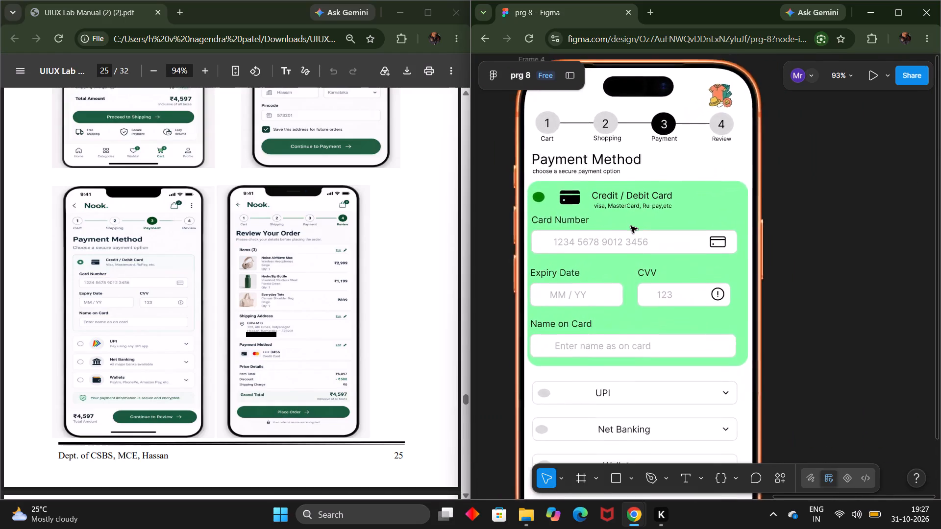
scroll(631, 226, down, 1)
scroll(631, 226, right, 1)
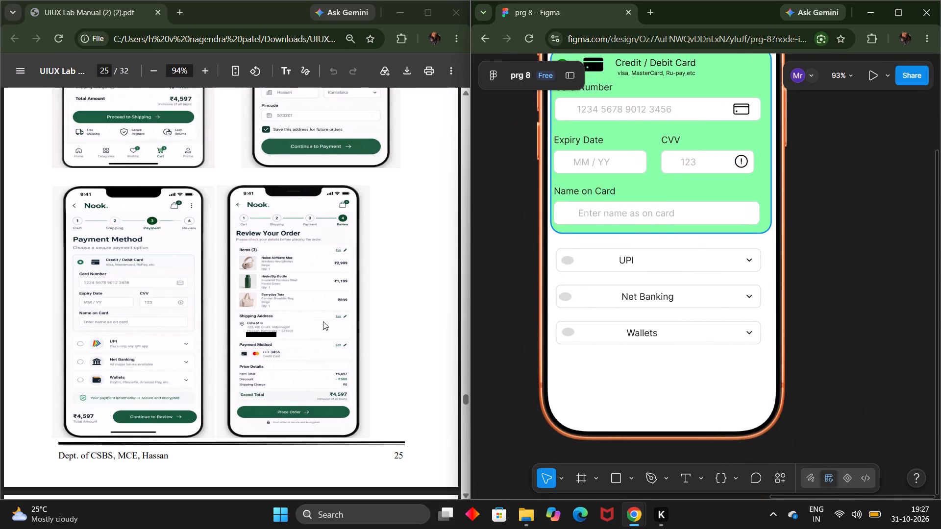
scroll(191, 301, right, 1)
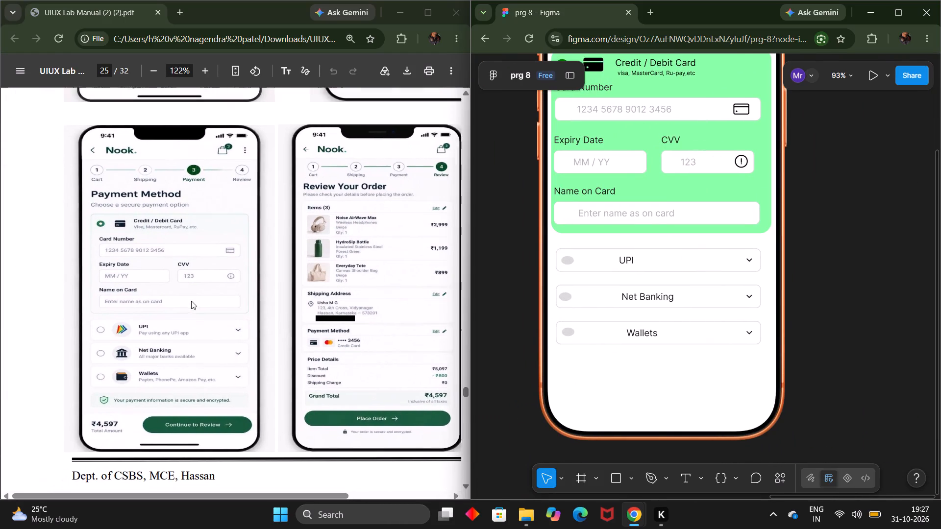
scroll(191, 301, right, 1)
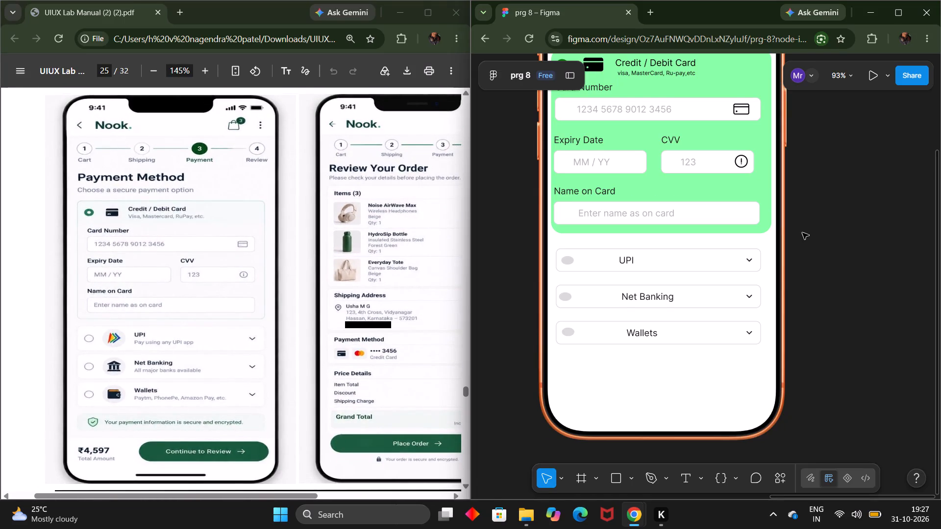
Insert two leading spaces before the UPI and Net Banking labels in the payment frame's select fields.
scroll(802, 233, up, 1)
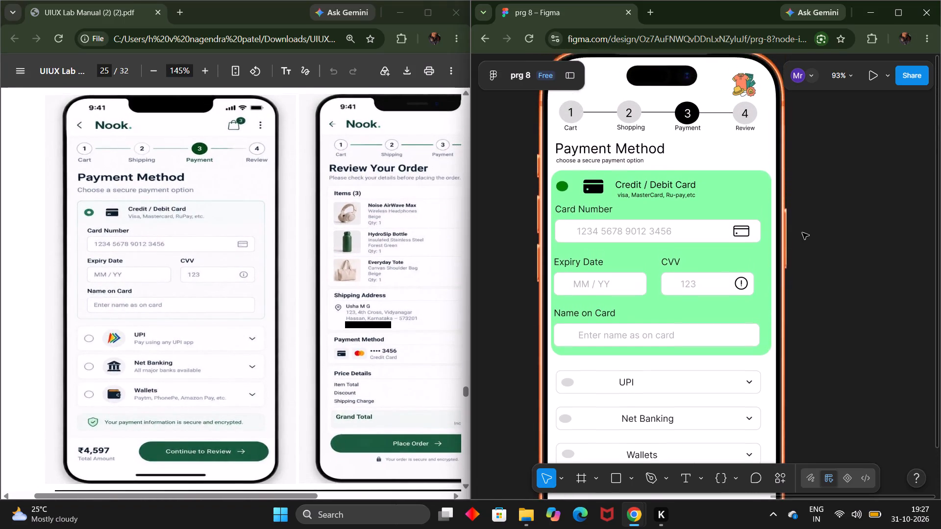
scroll(802, 233, up, 1)
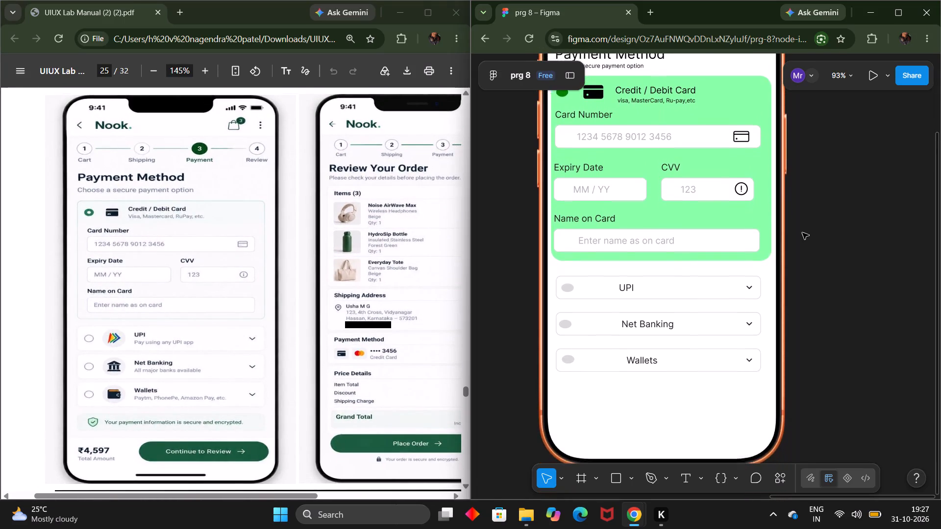
scroll(802, 233, up, 1)
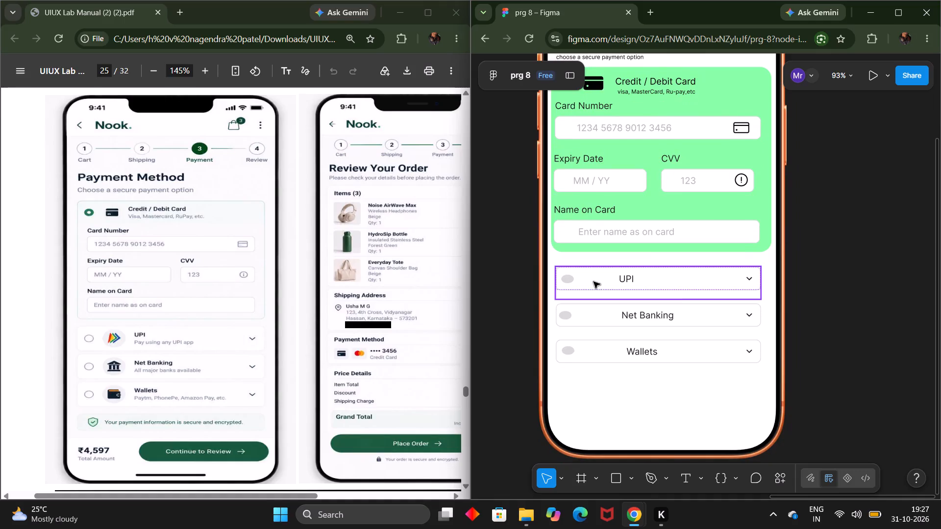
double_click(617, 277)
double_click(624, 279)
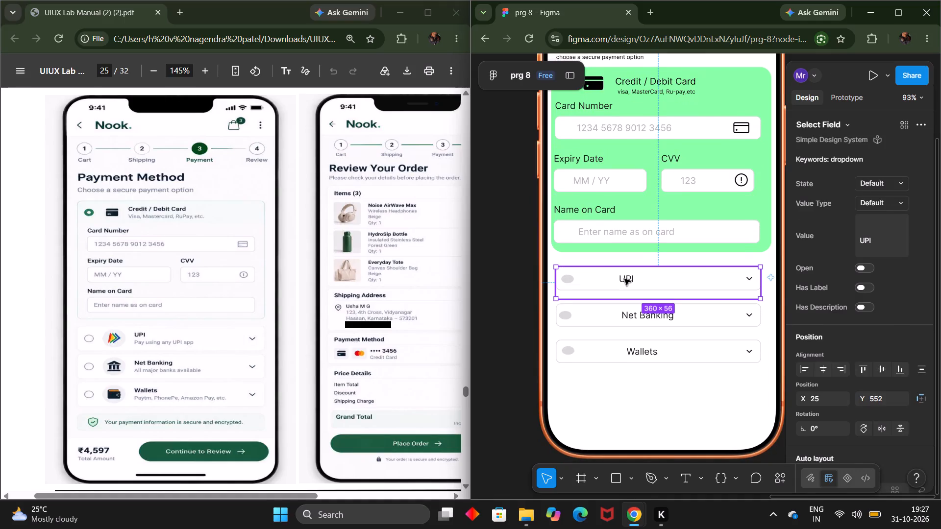
triple_click(621, 279)
click(621, 279)
click(621, 279)
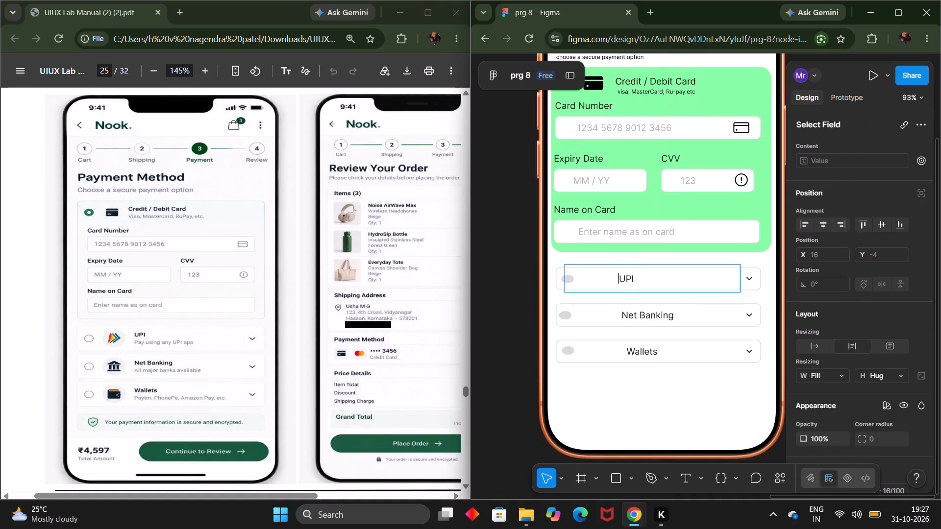
key(space)
key(space)
click(623, 316)
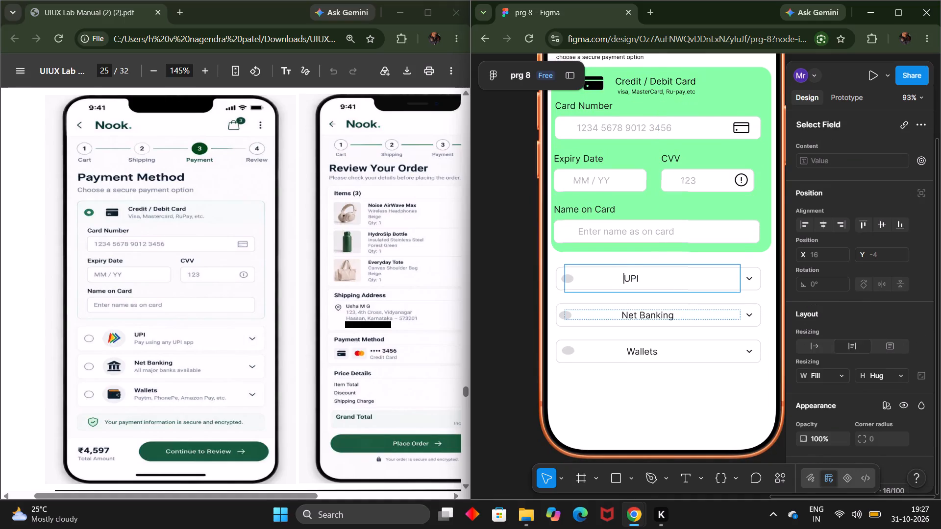
key(space)
key(space)
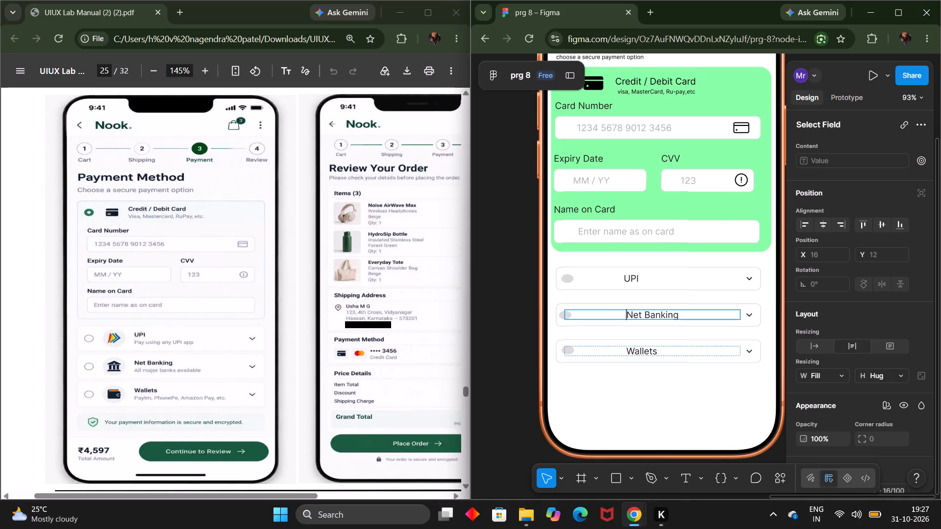
Search the web for "UPI icons" in a new browser tab.
click(651, 16)
click(645, 36)
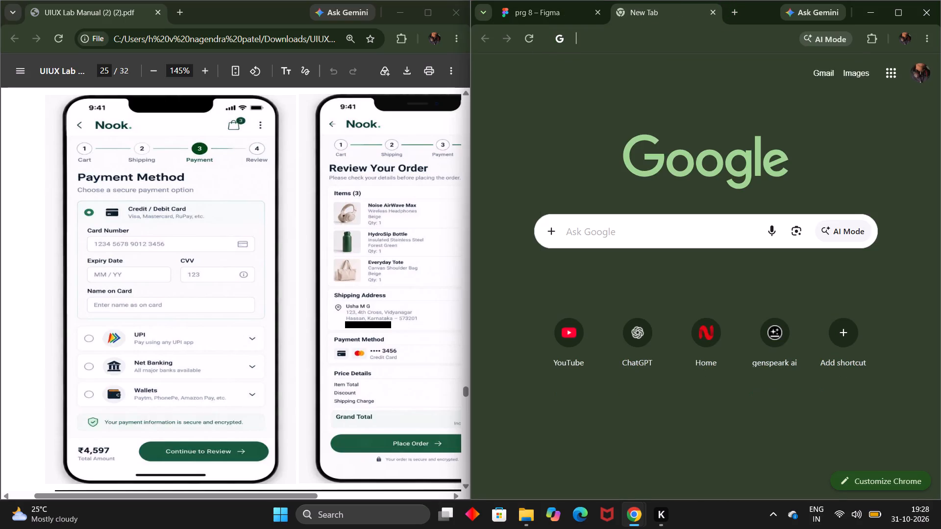
text(pay)
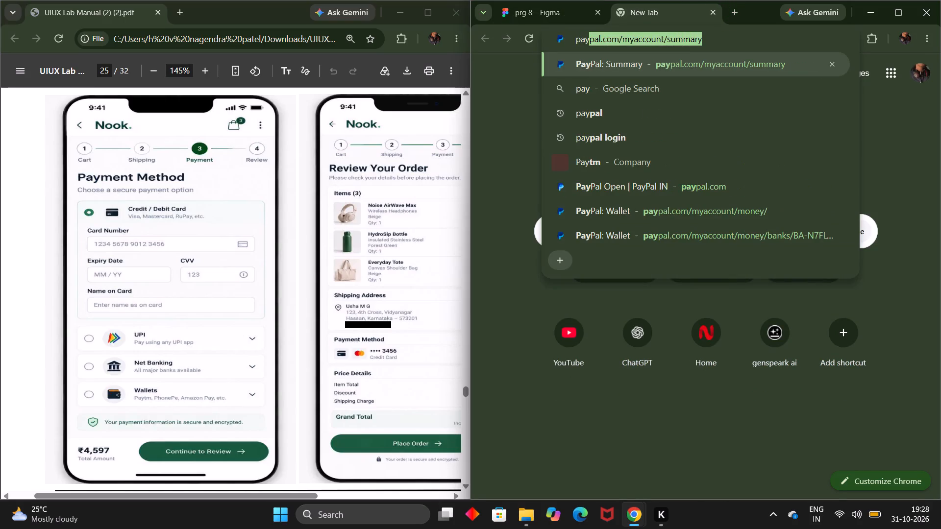
key(space)
key(BackSpace)
key(BackSpace)
key(BackSpace)
key(BackSpace)
text(UPI icons)
key(Return)
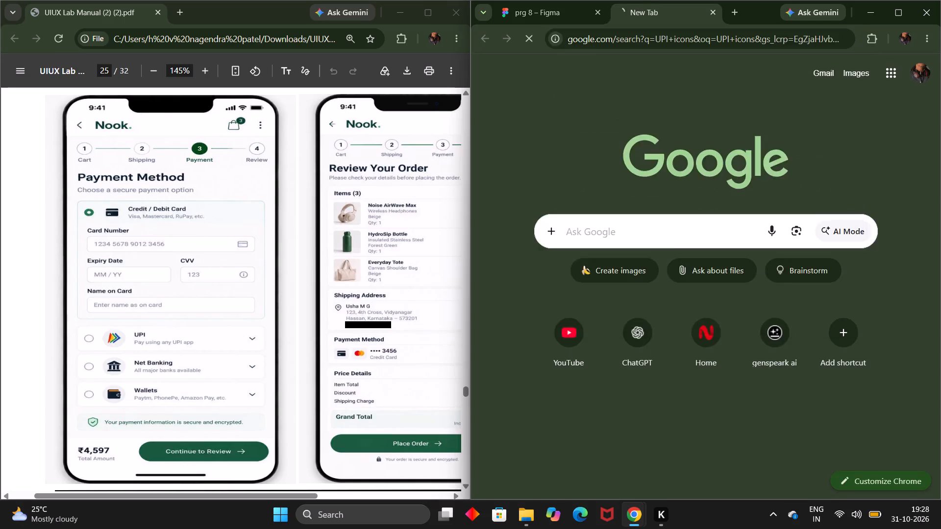
Look over the search results, view IconScout's free UPI logo icon page and return to the results.
scroll(693, 291, down, 3)
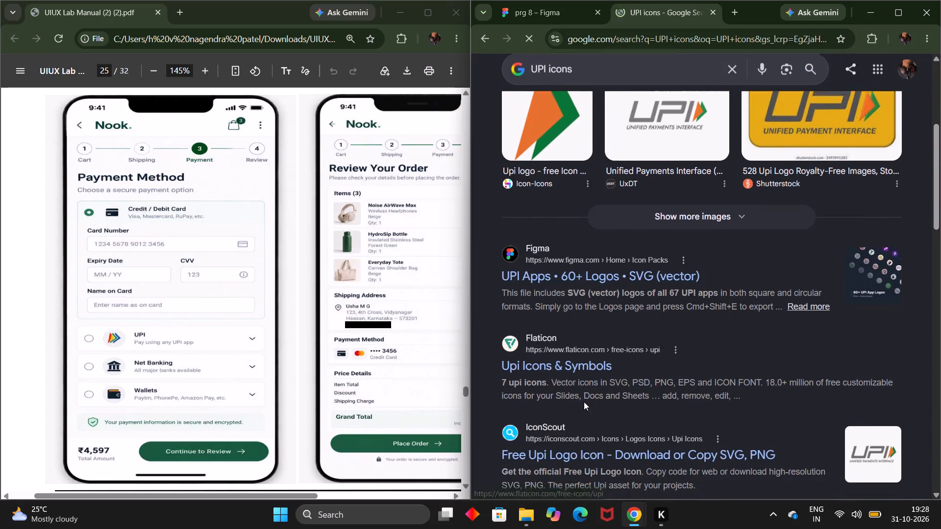
scroll(718, 415, down, 2)
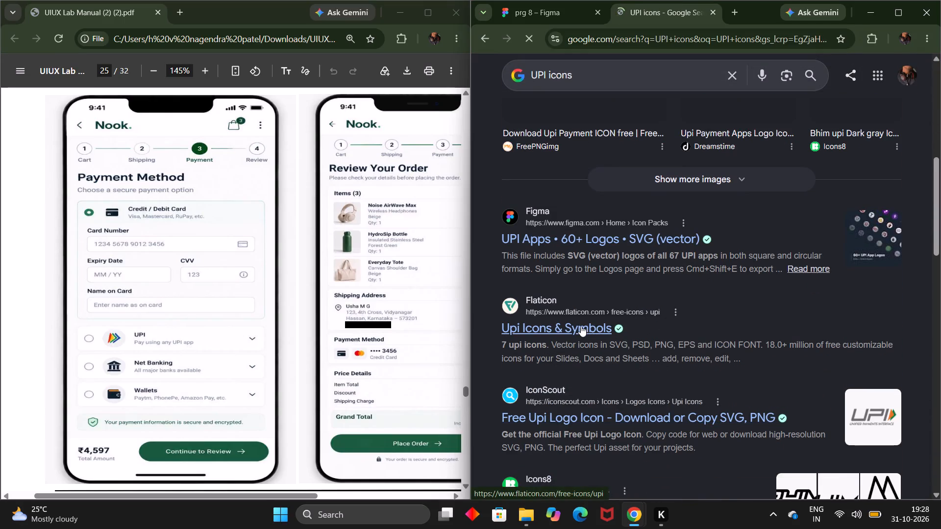
click(591, 407)
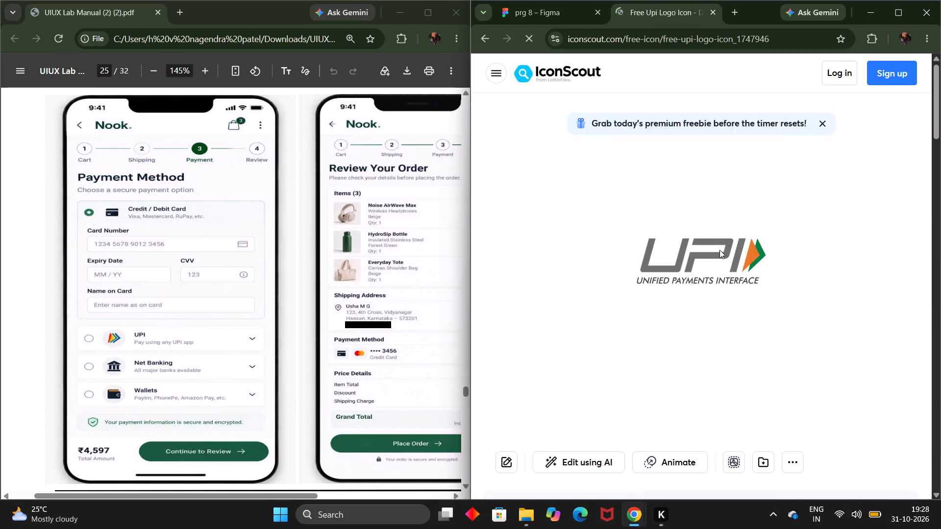
click(491, 42)
Open the Icons8 search result for Bhim and UPI payment icons.
scroll(768, 334, down, 1)
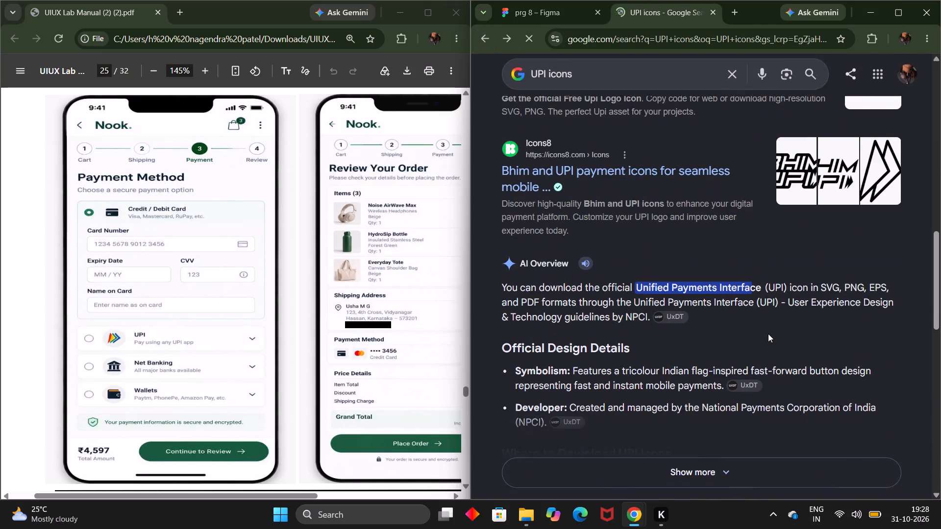
scroll(768, 334, down, 1)
click(623, 167)
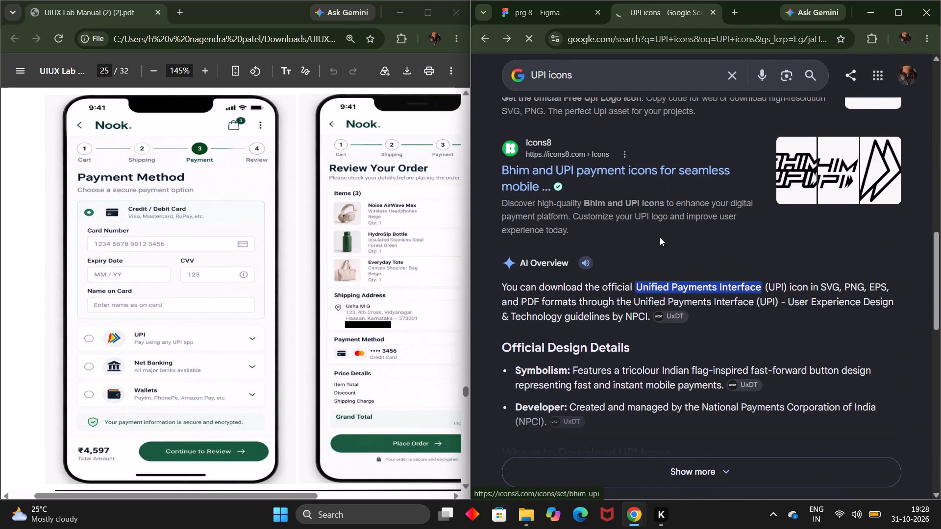
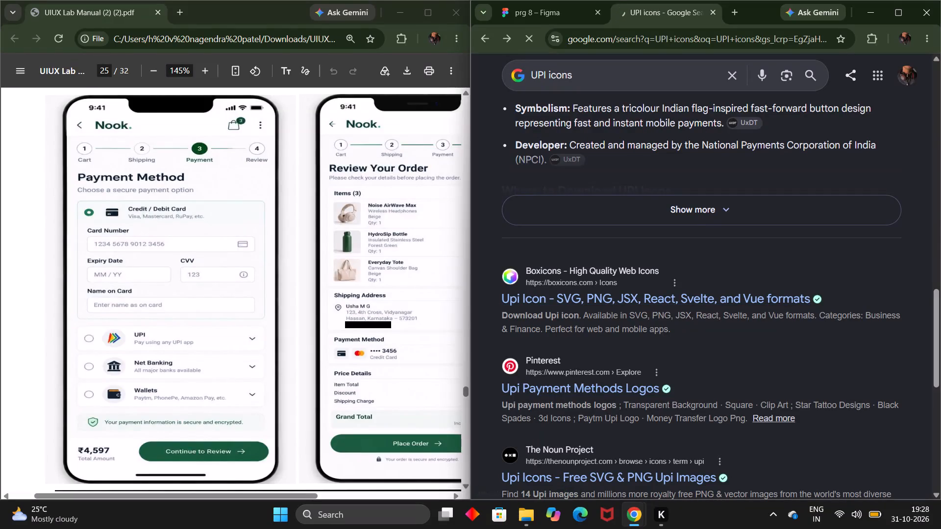
Preview the Icons8 Bhim and UPI icon in the search results and switch to the image results for UPI icons.
scroll(670, 174, up, 6)
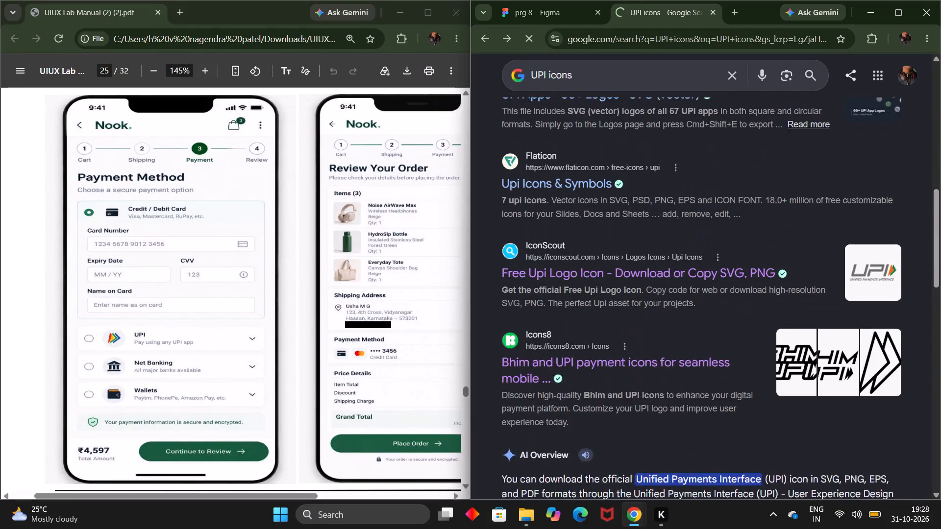
scroll(644, 135, up, 7)
click(580, 126)
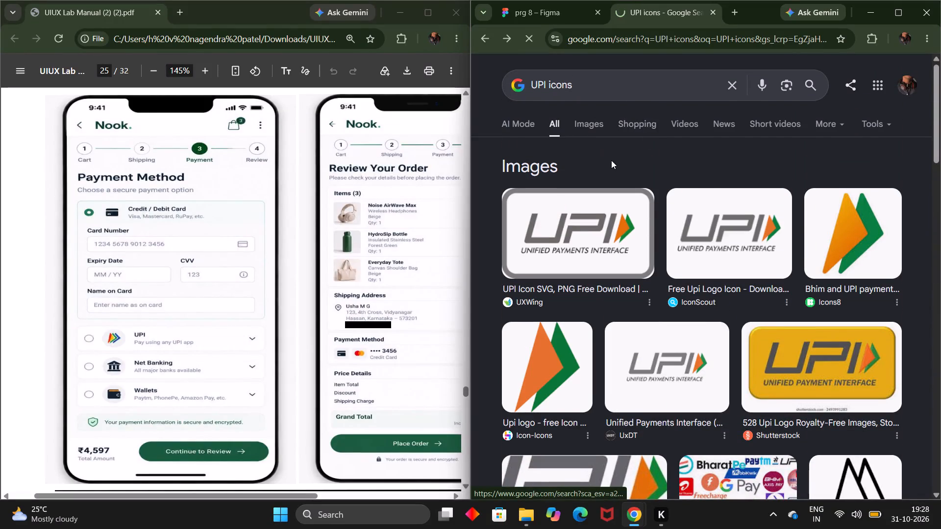
click(841, 240)
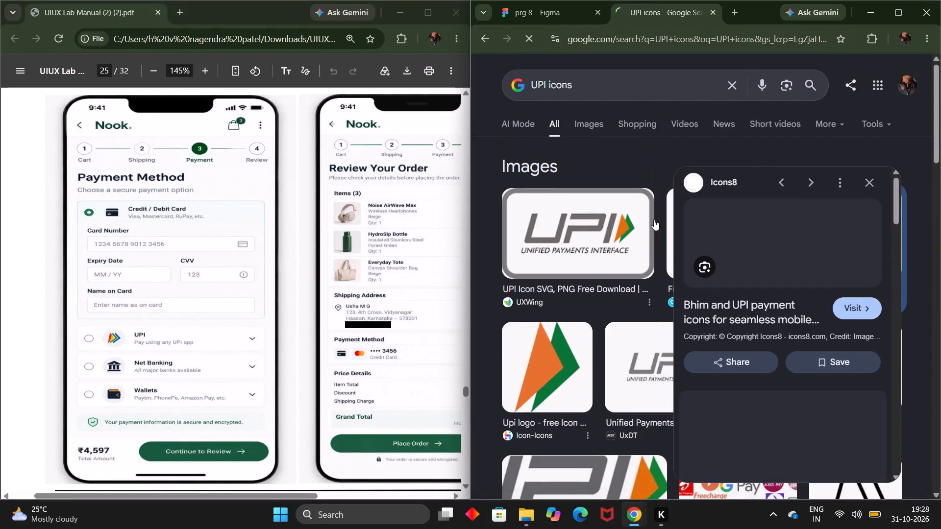
click(587, 115)
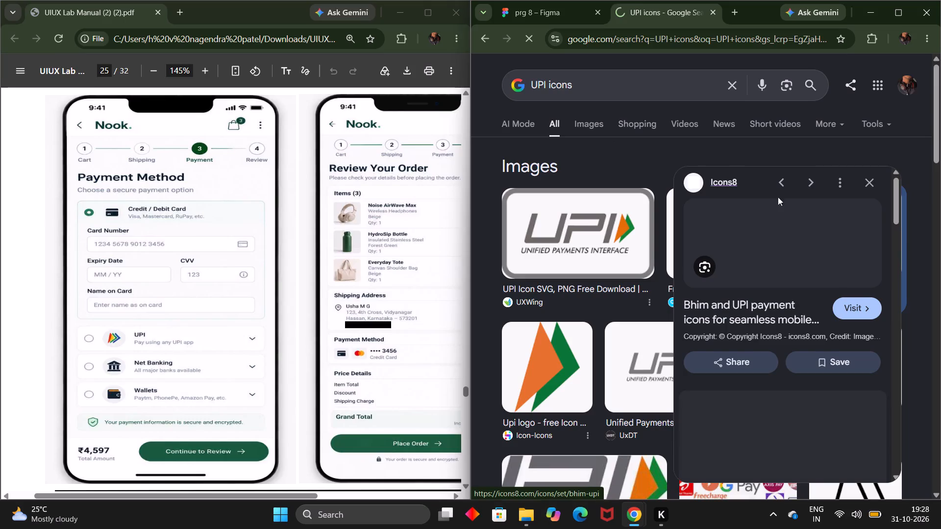
Switch to the prg 8 Figma design and insert a leading space before the Wallets label in its select field.
click(555, 20)
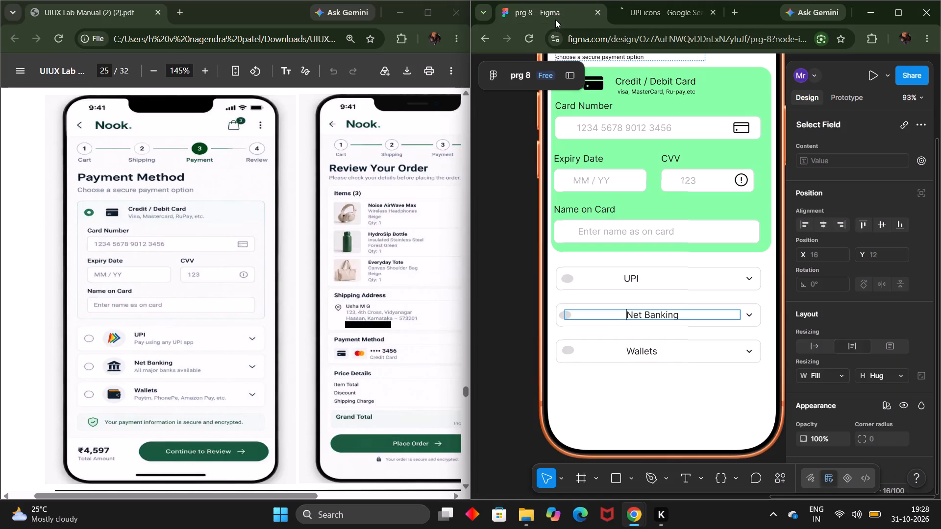
click(626, 354)
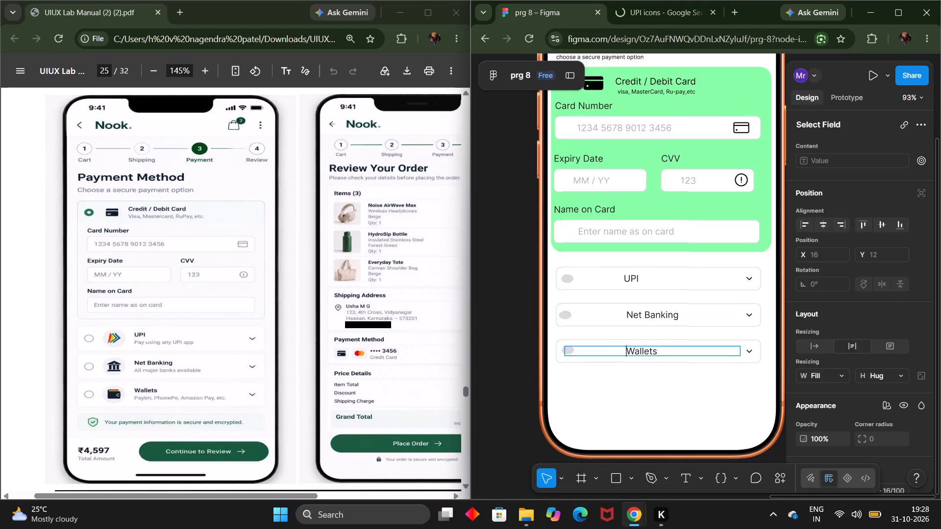
key(space)
click(522, 391)
click(582, 399)
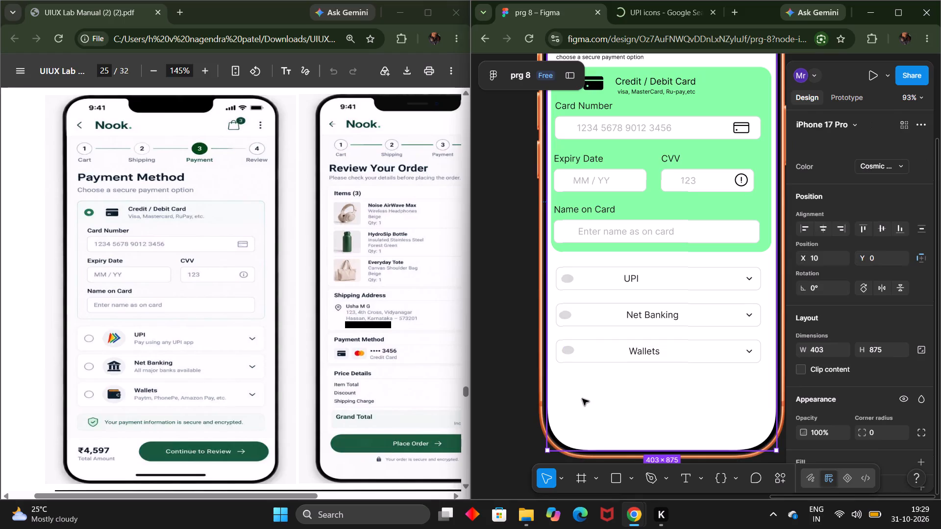
click(497, 407)
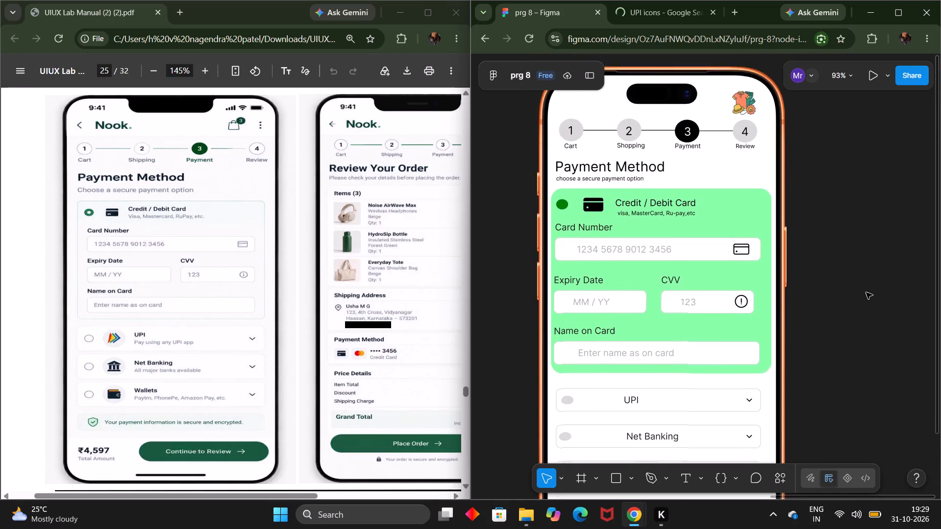
Move the UPI select field up to about X 23, Y 539 and its grey ellipse to about X 35, Y 553.
drag(692, 269, 691, 261)
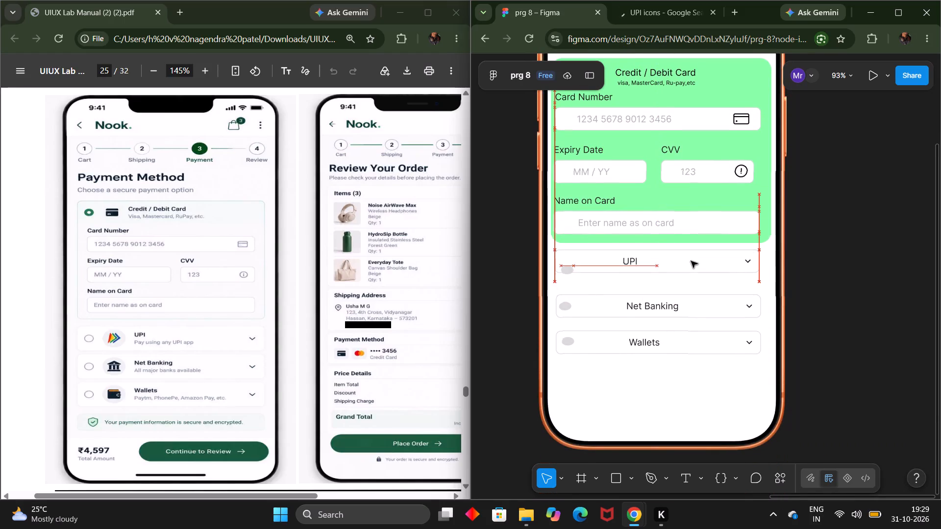
drag(691, 261, 691, 263)
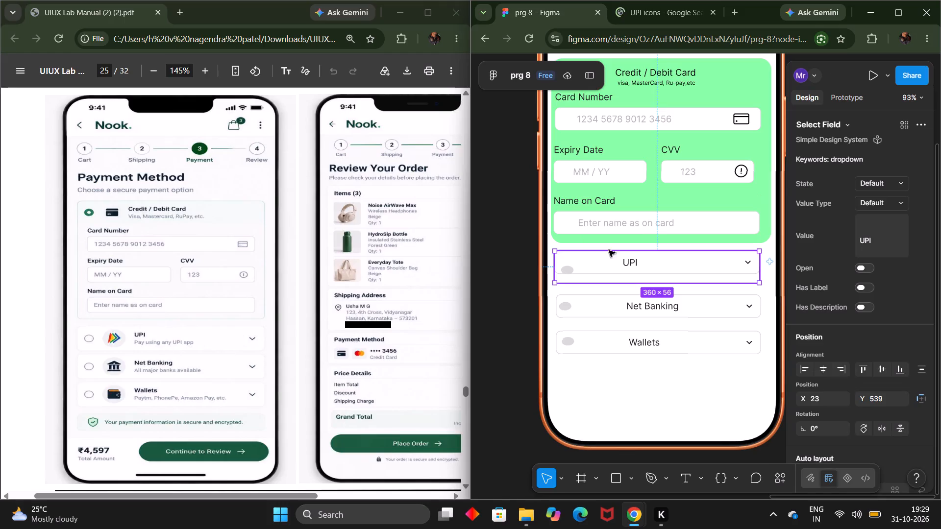
click(567, 272)
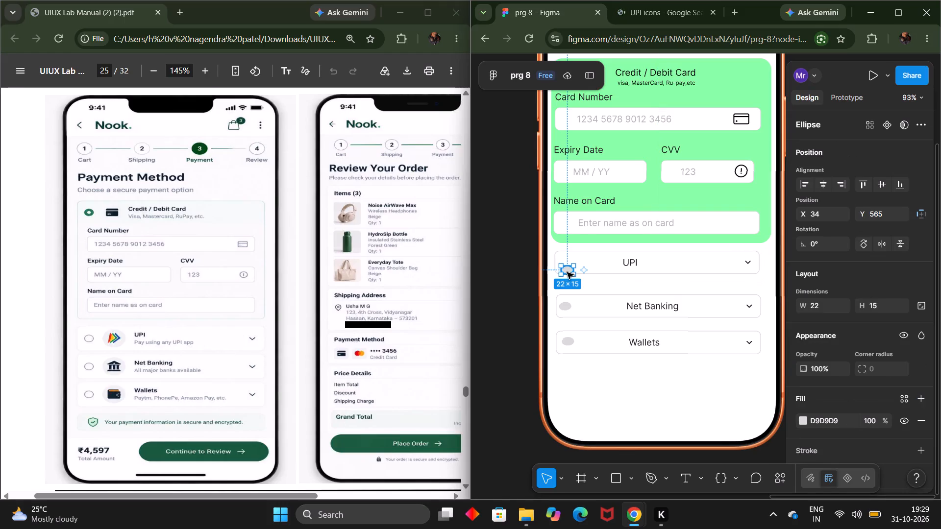
drag(567, 272, 567, 266)
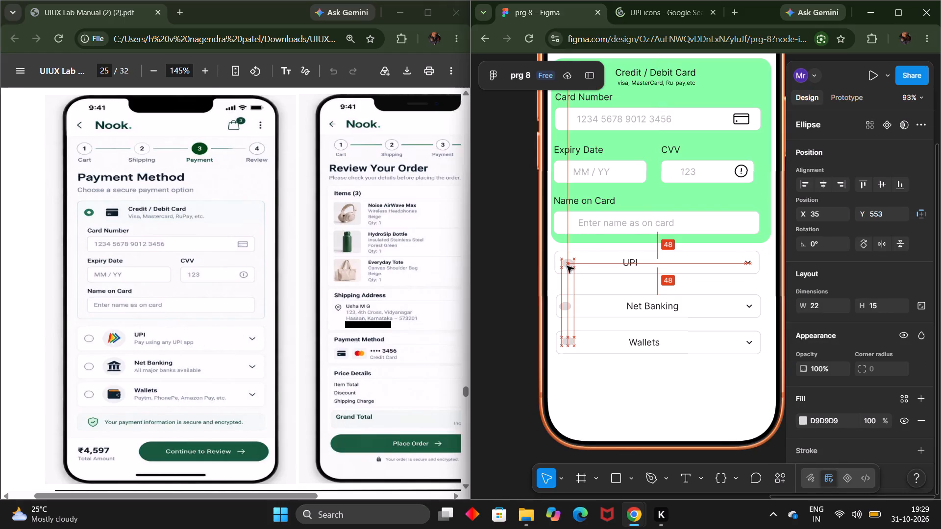
drag(567, 266, 568, 266)
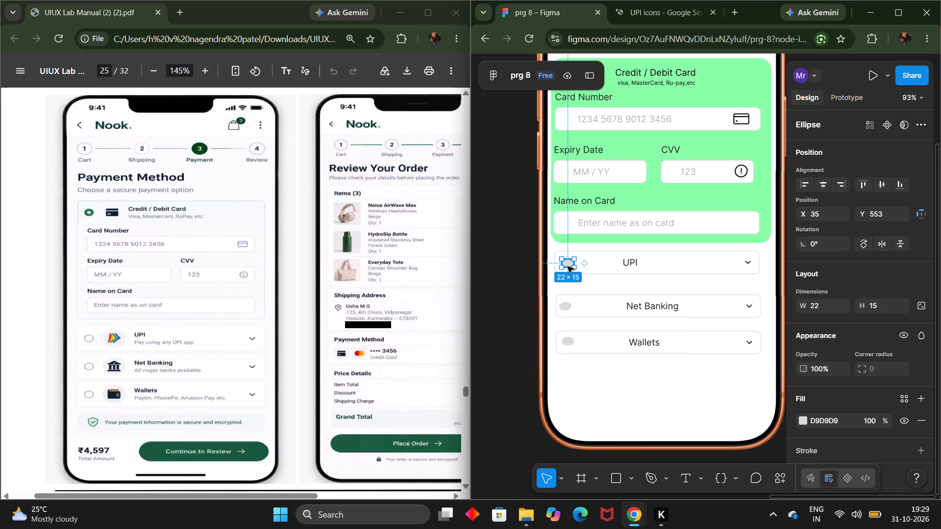
click(518, 321)
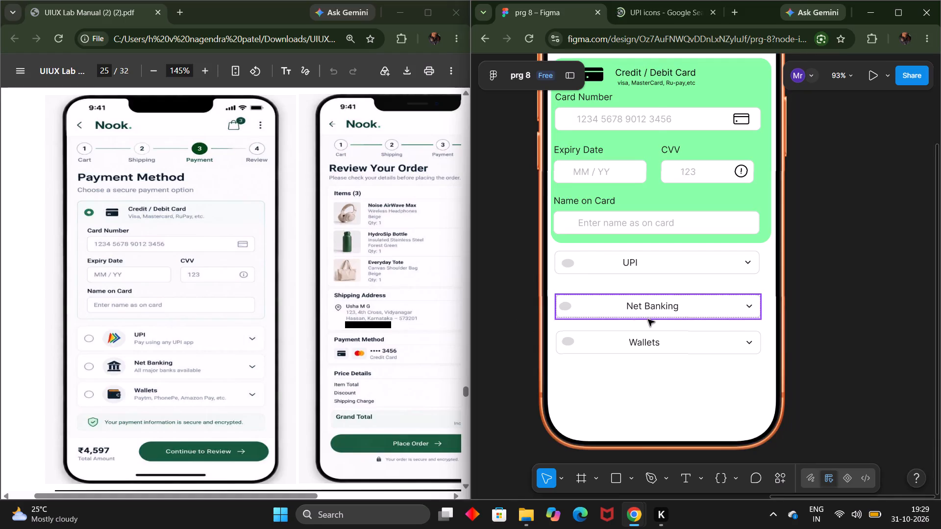
Move the Net Banking select field up to about X 24, Y 588 and its grey ellipse to about X 35, Y 599.
drag(653, 315, 652, 300)
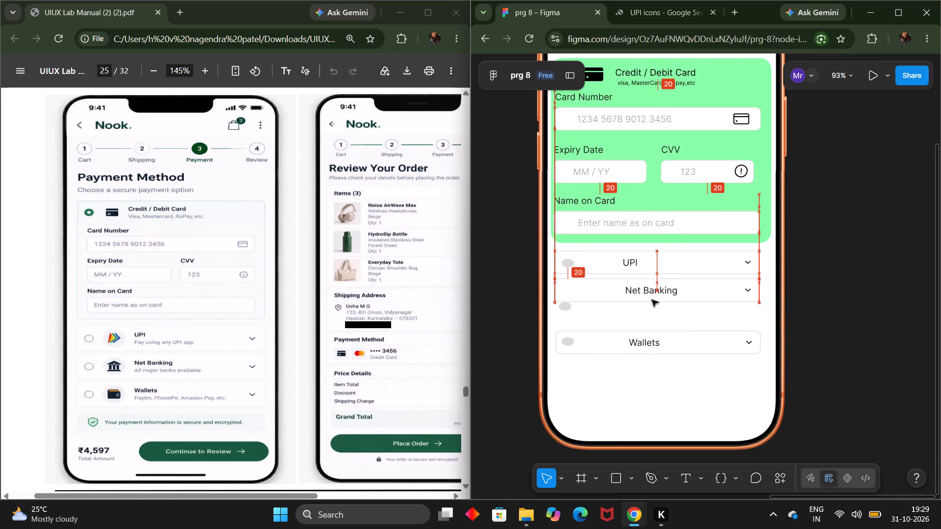
drag(652, 300, 652, 301)
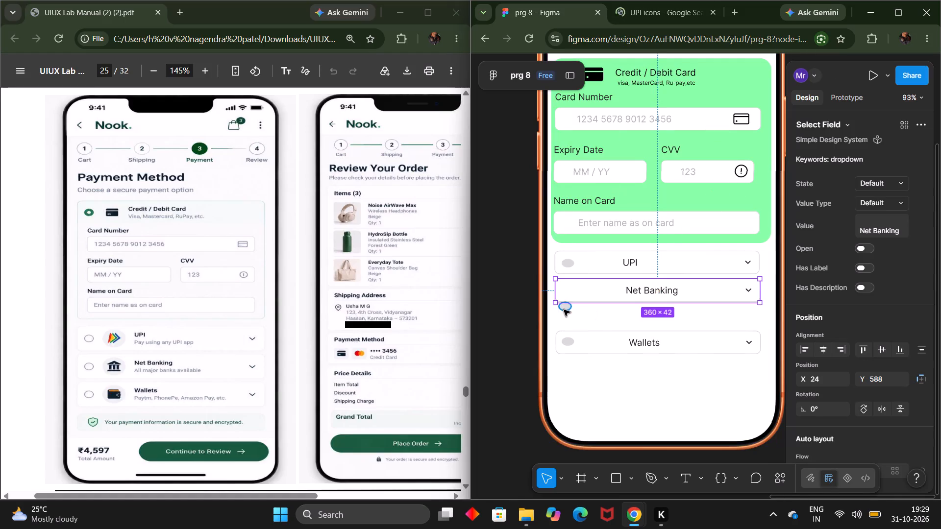
click(564, 310)
drag(564, 310, 567, 292)
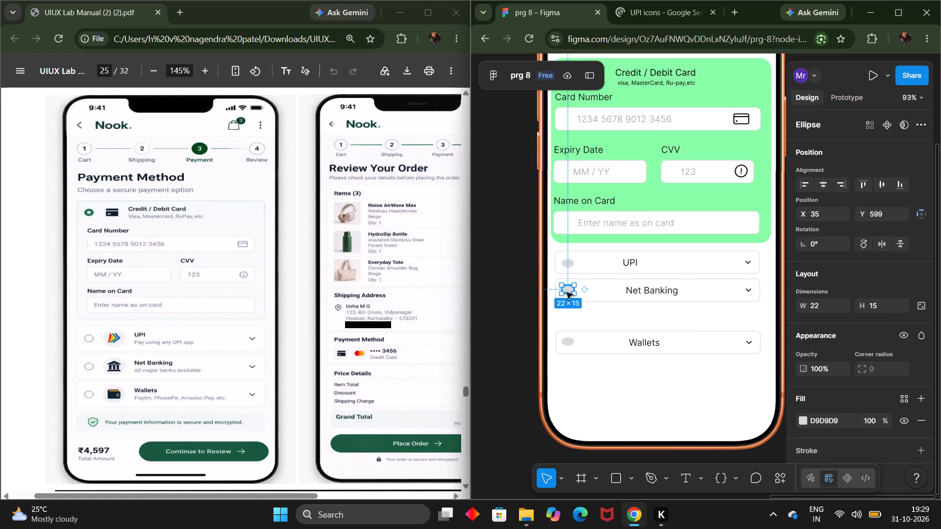
Move the Wallets select field up to about X 25, Y 640 and place its grey ellipse inside, vertically centred beside the label.
click(621, 340)
drag(621, 340, 626, 318)
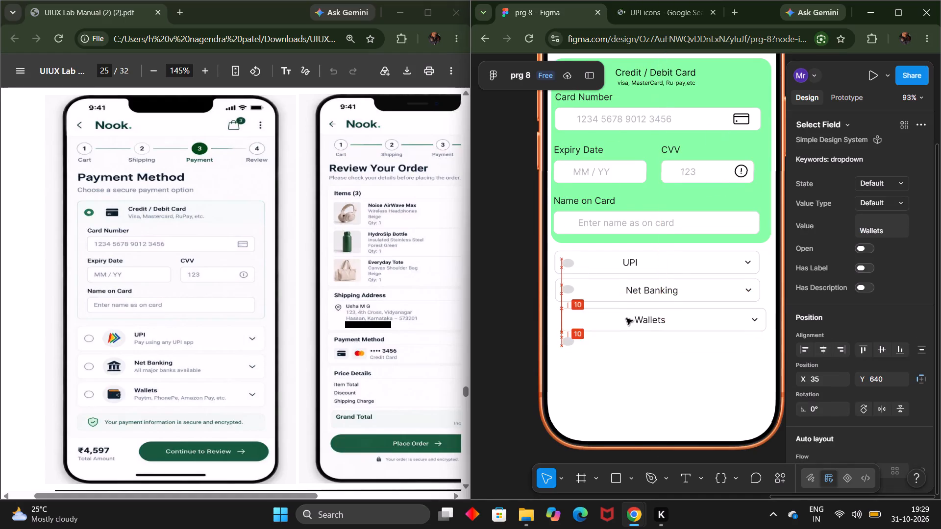
drag(626, 318, 622, 318)
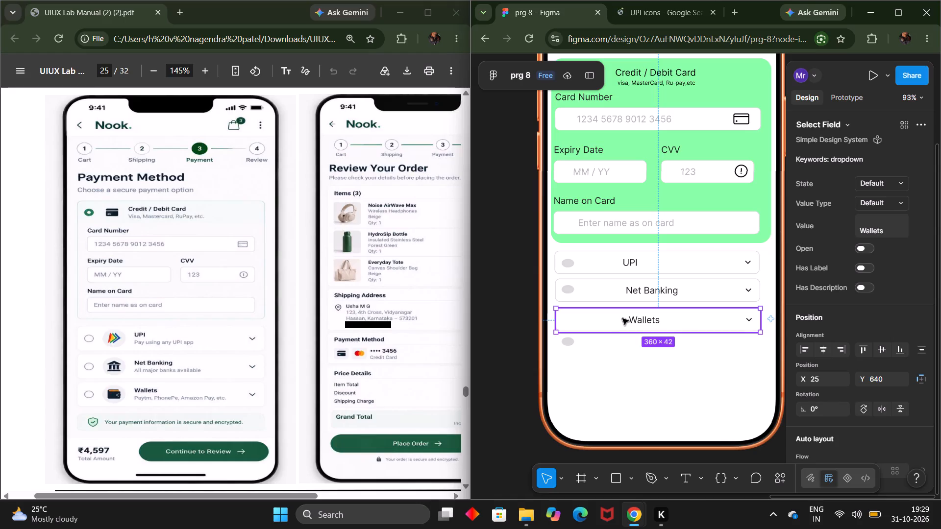
click(568, 343)
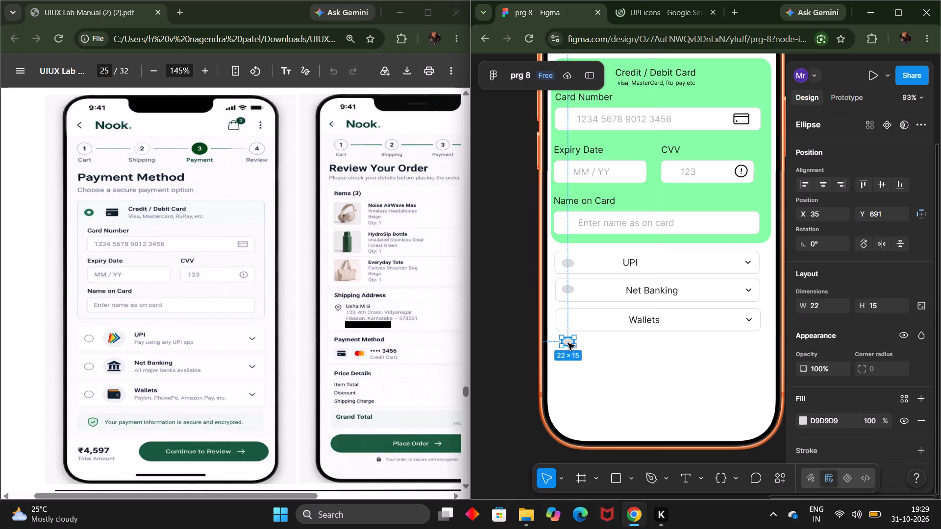
drag(568, 343, 570, 323)
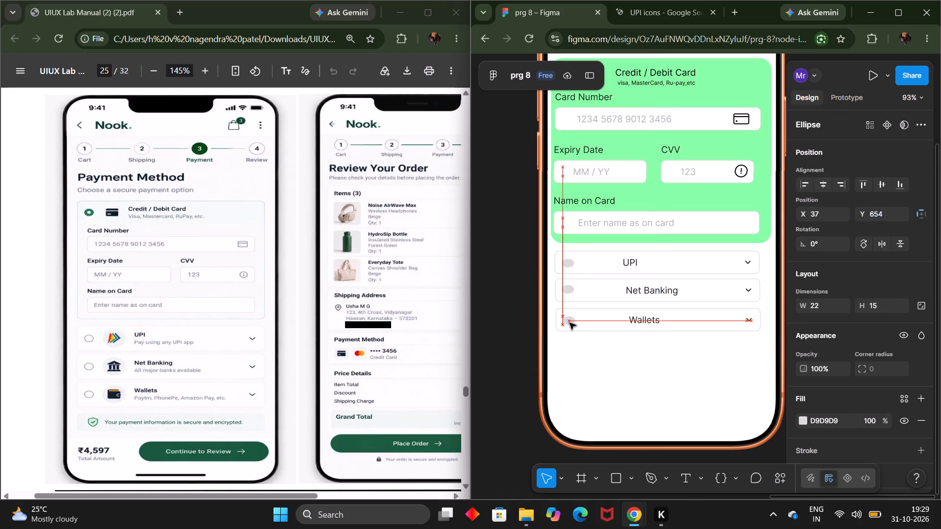
drag(570, 323, 572, 319)
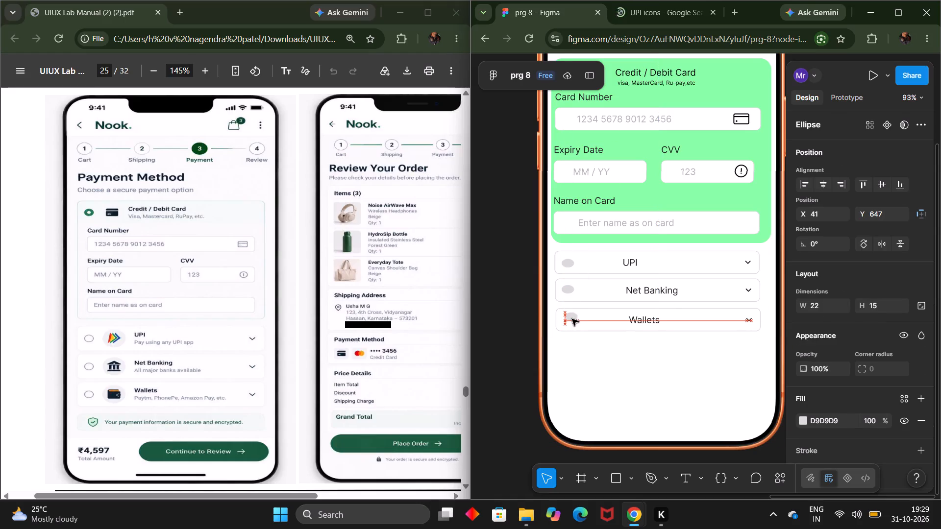
drag(572, 319, 570, 319)
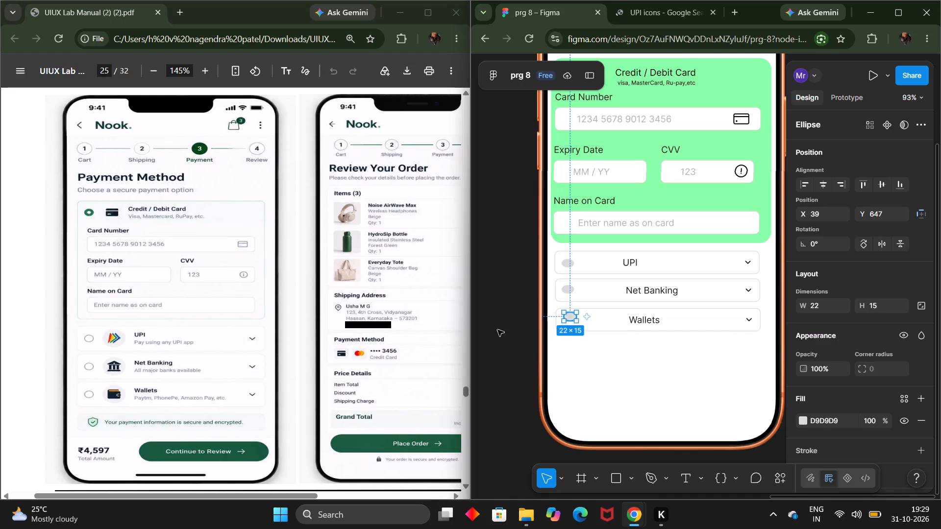
click(500, 314)
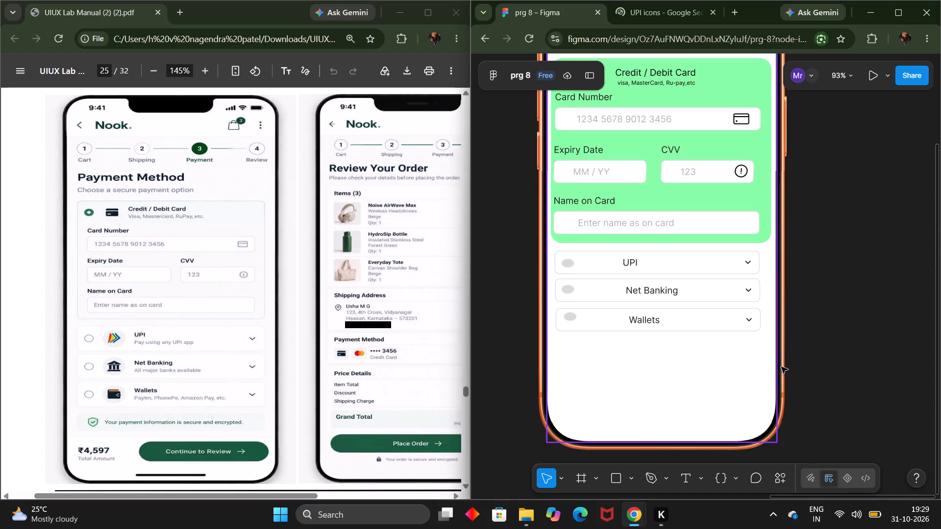
click(565, 319)
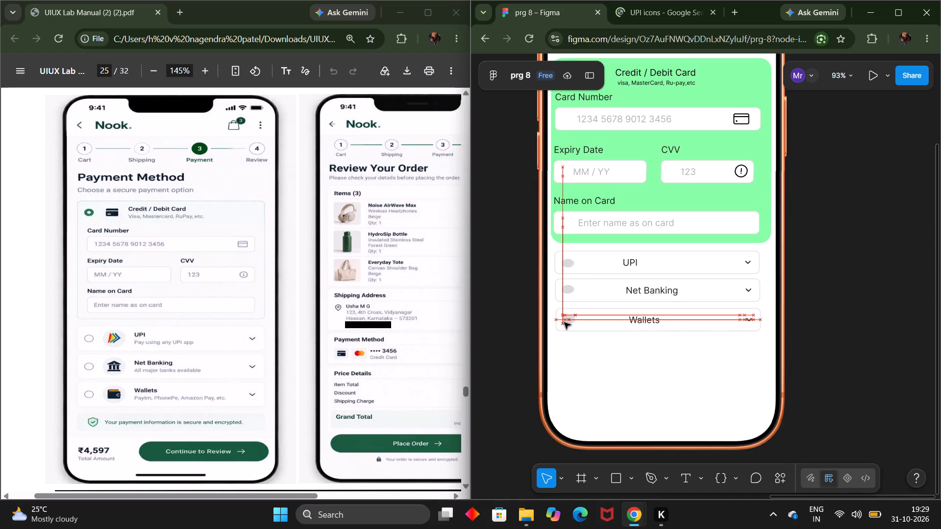
click(503, 379)
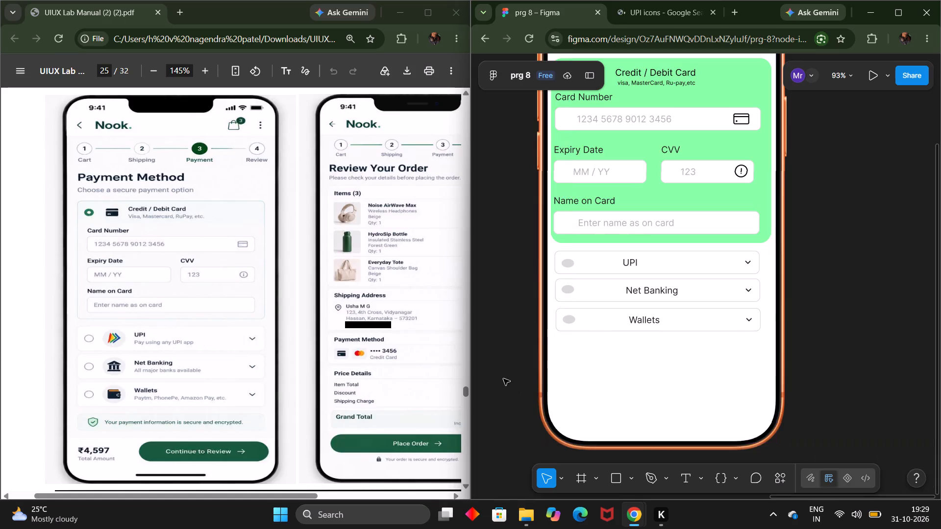
Look through the UPI icons image and web results for the Icons8 Bhim and UPI icon, and return to the Figma design.
click(639, 24)
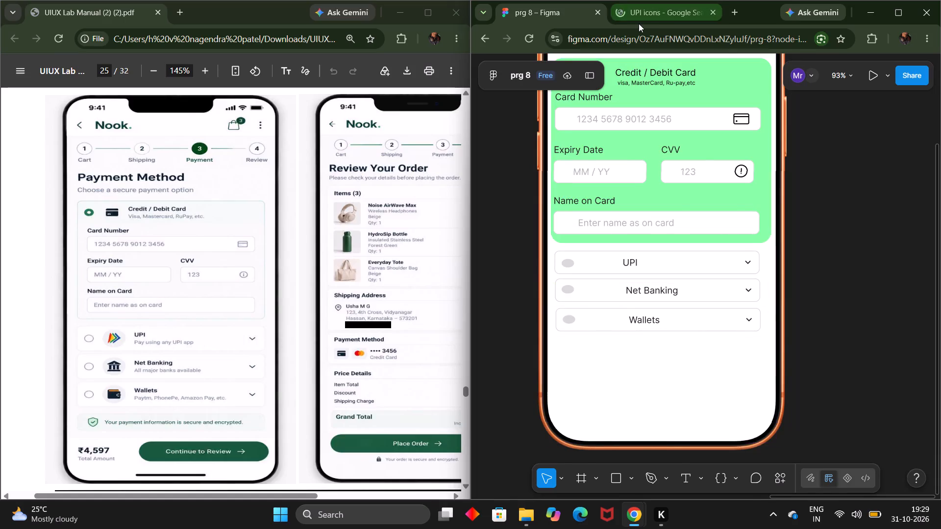
click(713, 264)
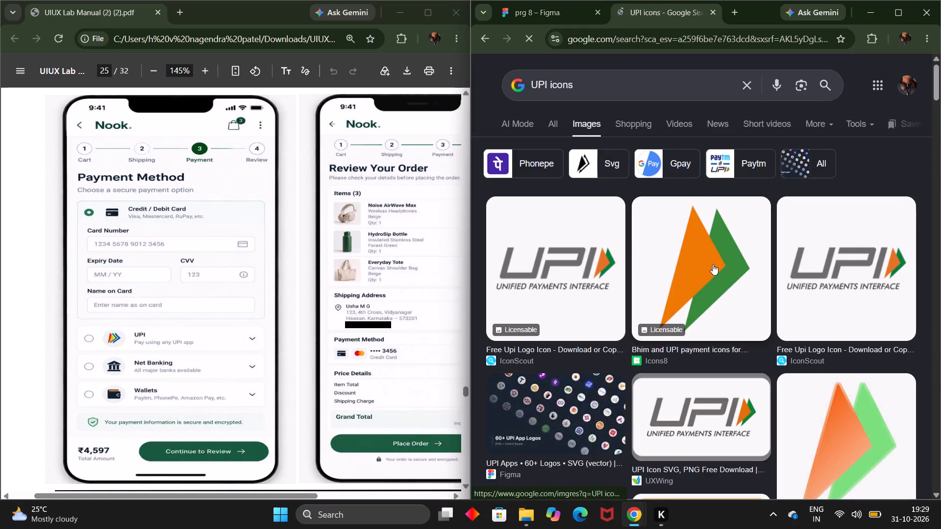
click(693, 252)
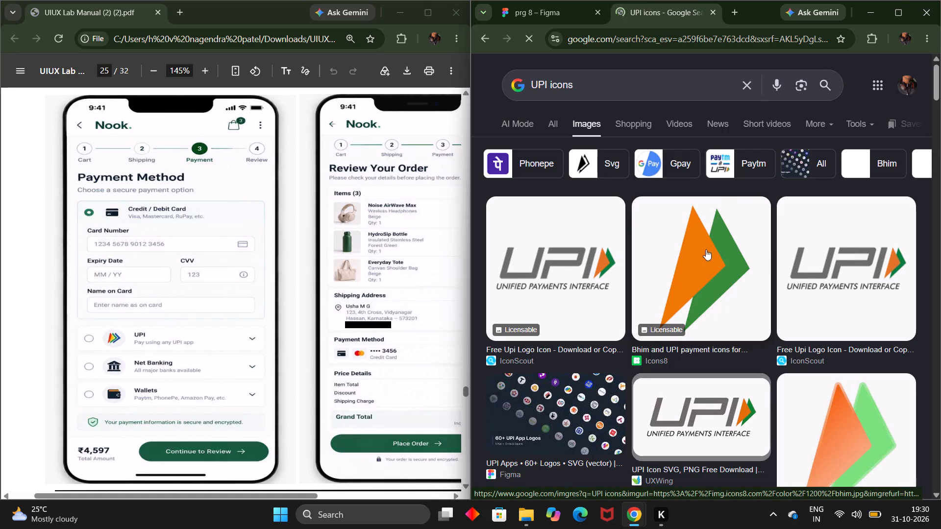
click(545, 130)
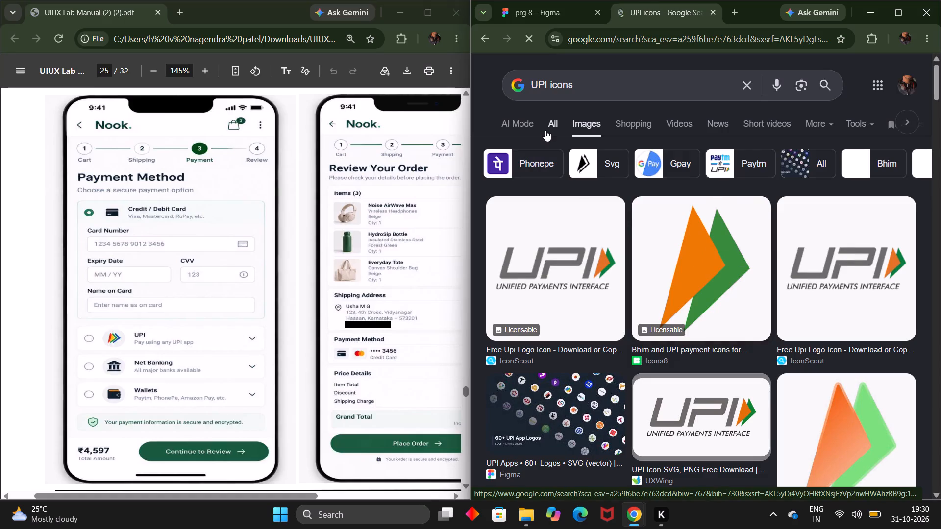
click(545, 130)
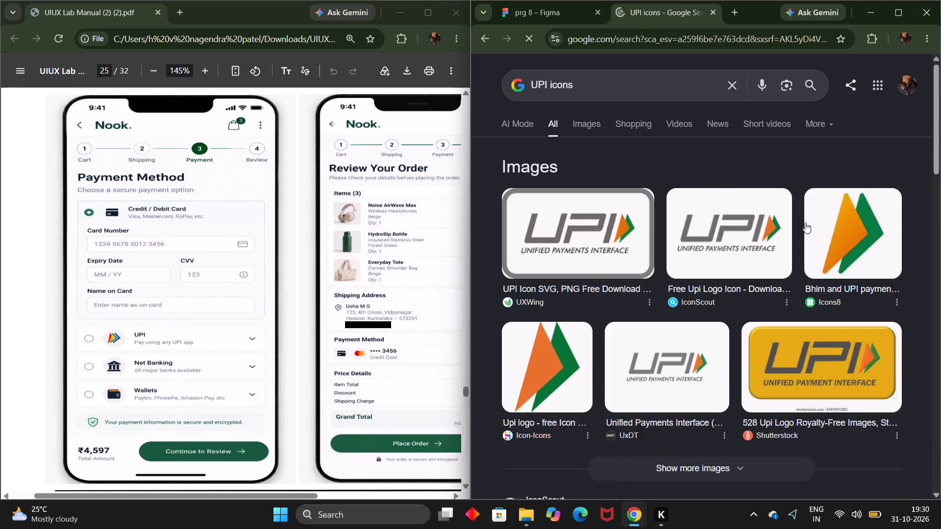
click(841, 222)
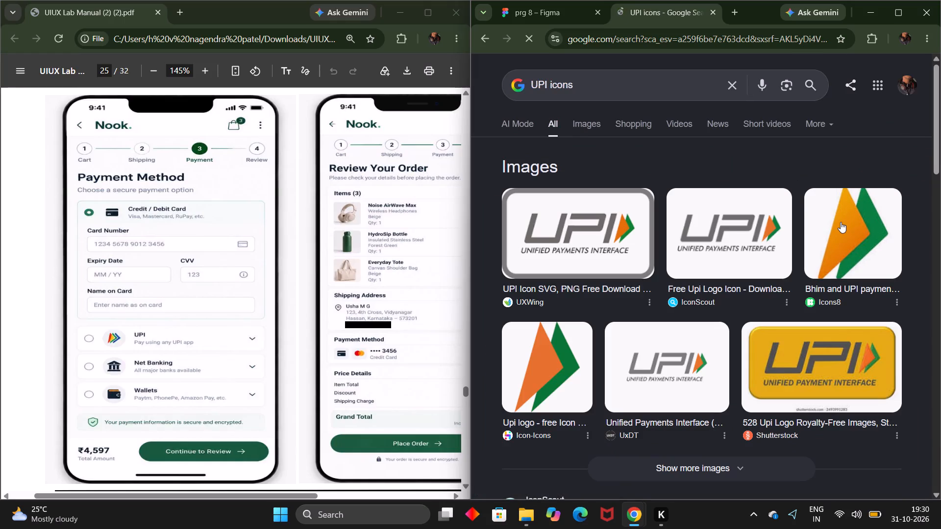
click(841, 222)
click(838, 298)
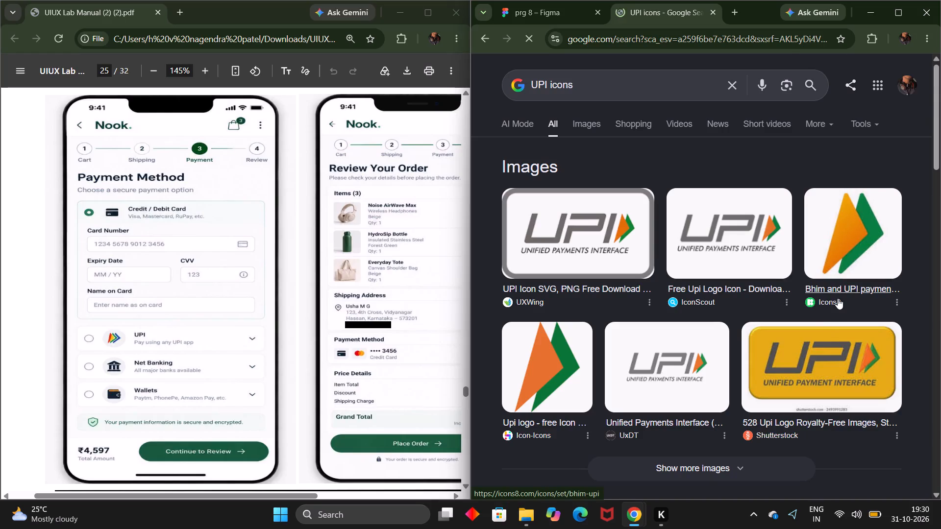
click(549, 14)
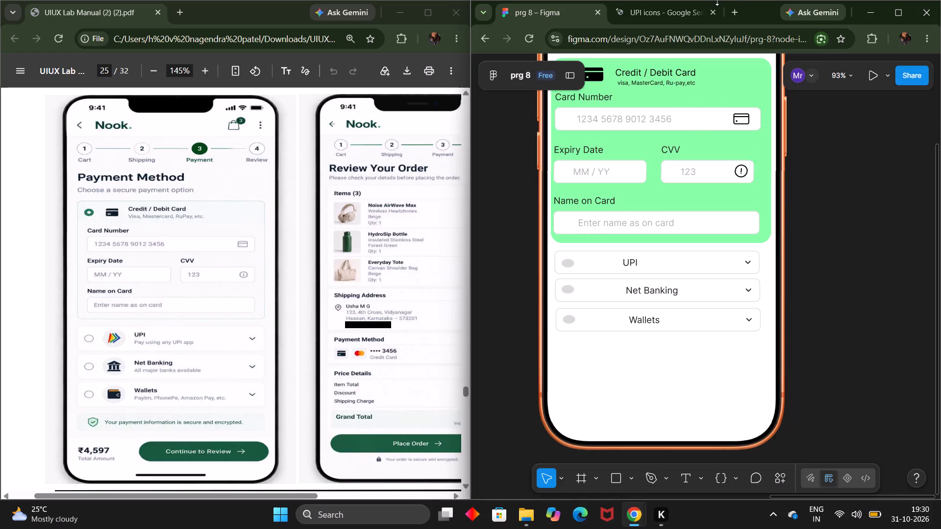
Search the web for "net banking icons" in a new browser tab and return to the Figma design.
click(731, 14)
click(689, 41)
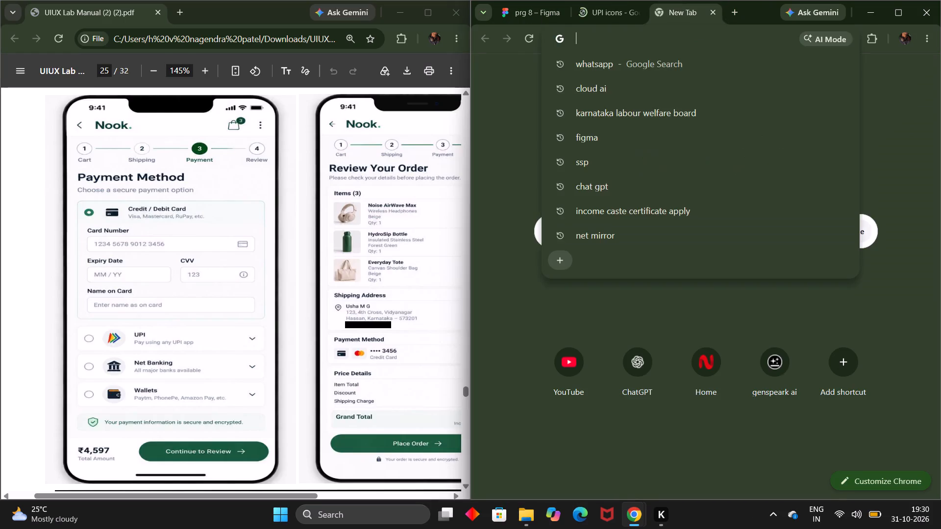
text(net back)
key(BackSpace)
key(BackSpace)
text(nking icons)
key(Return)
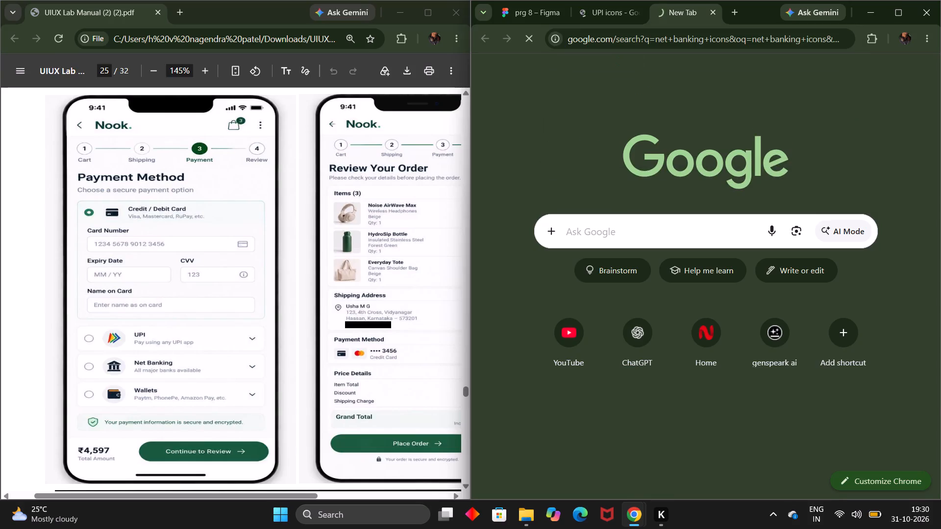
click(595, 9)
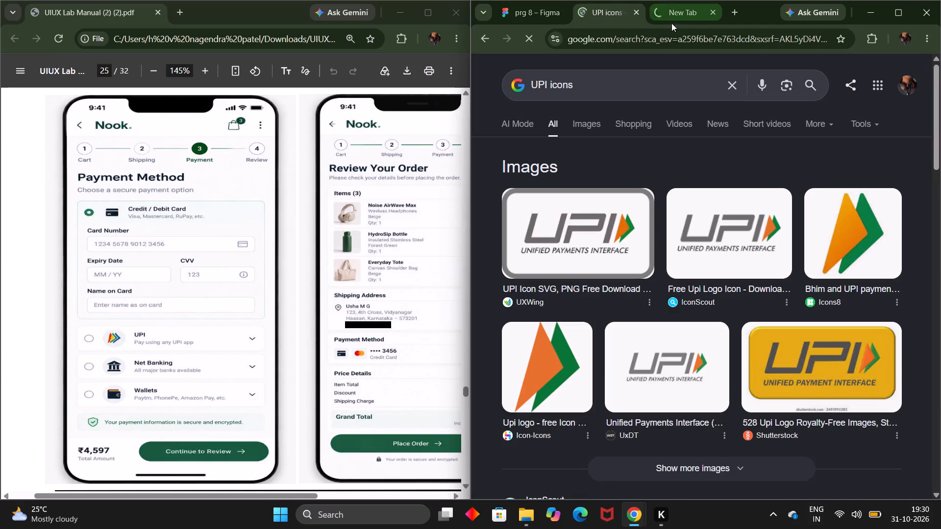
click(678, 14)
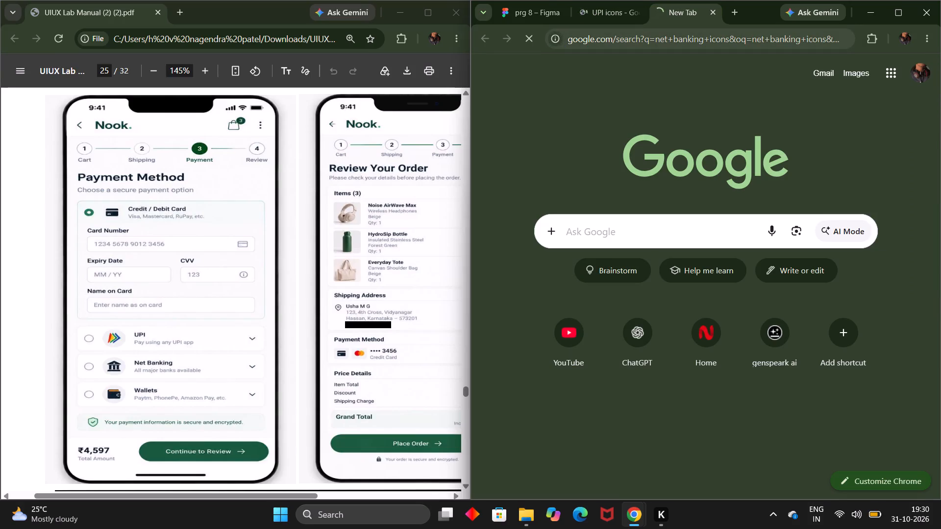
click(544, 12)
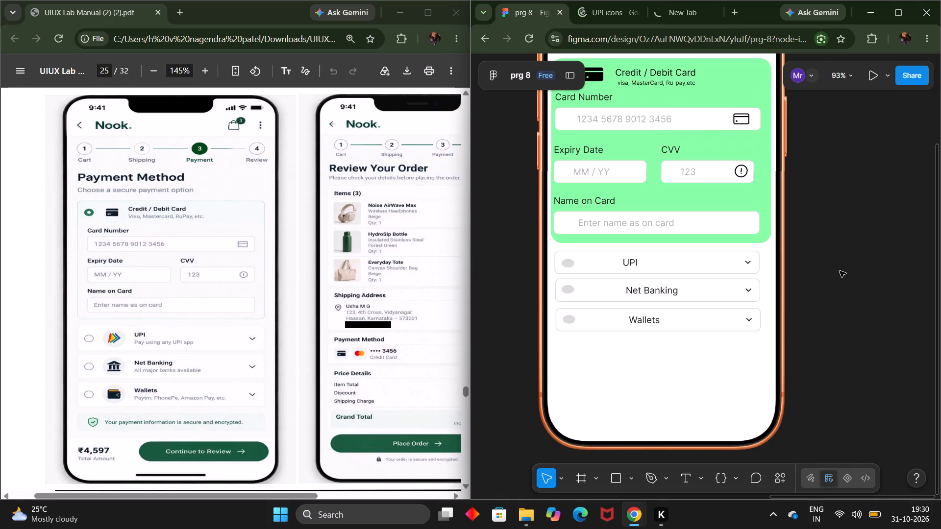
Open another new browser tab and enter "wallets" as the start of a web search.
click(737, 12)
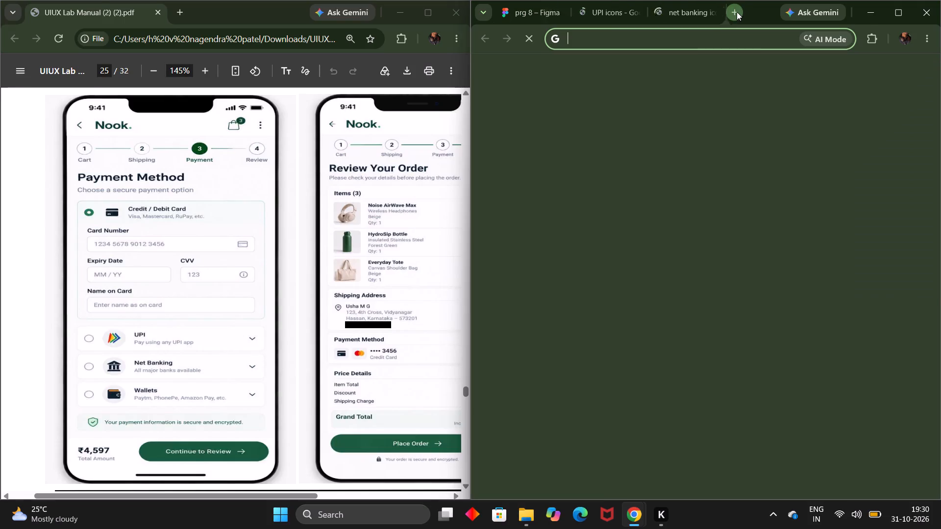
click(694, 39)
text(wallets)
key(space)
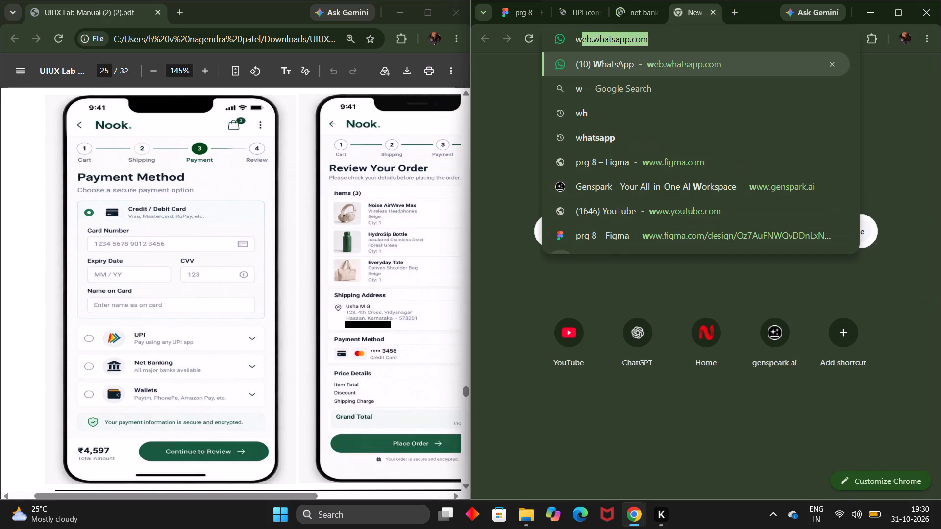
click(664, 30)
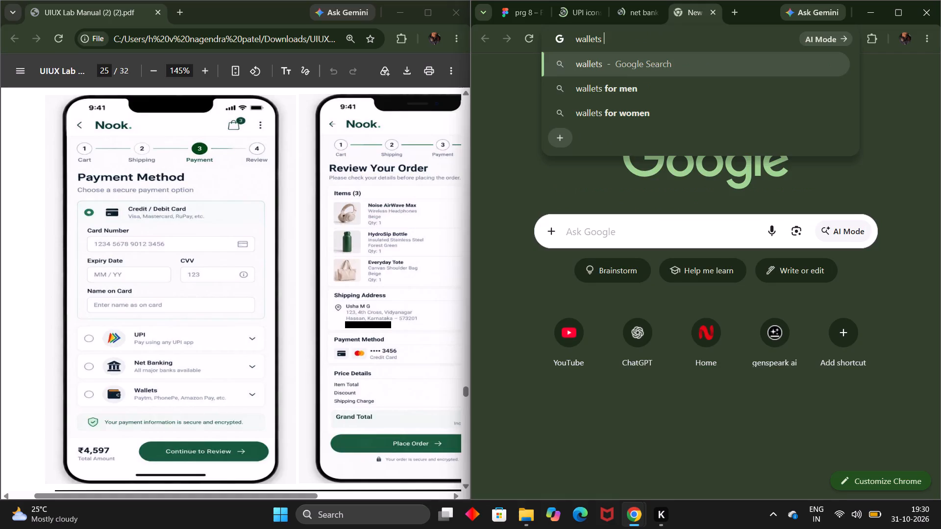
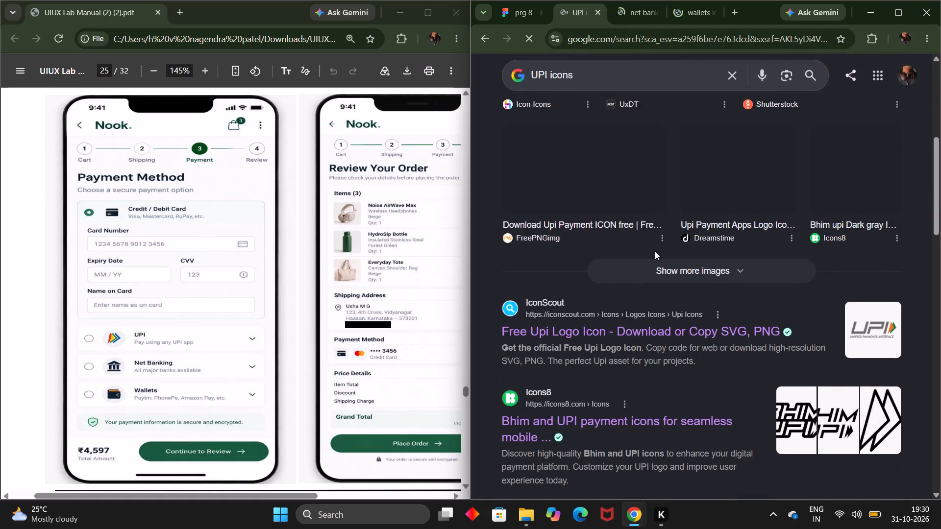
Look through the UPI icons web search results for a suitable UPI logo.
scroll(599, 400, down, 1)
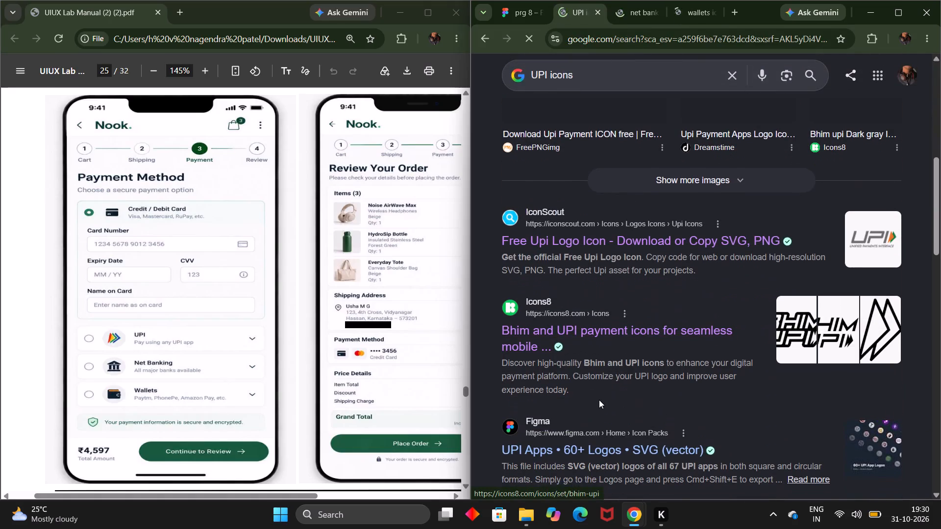
scroll(705, 287, up, 11)
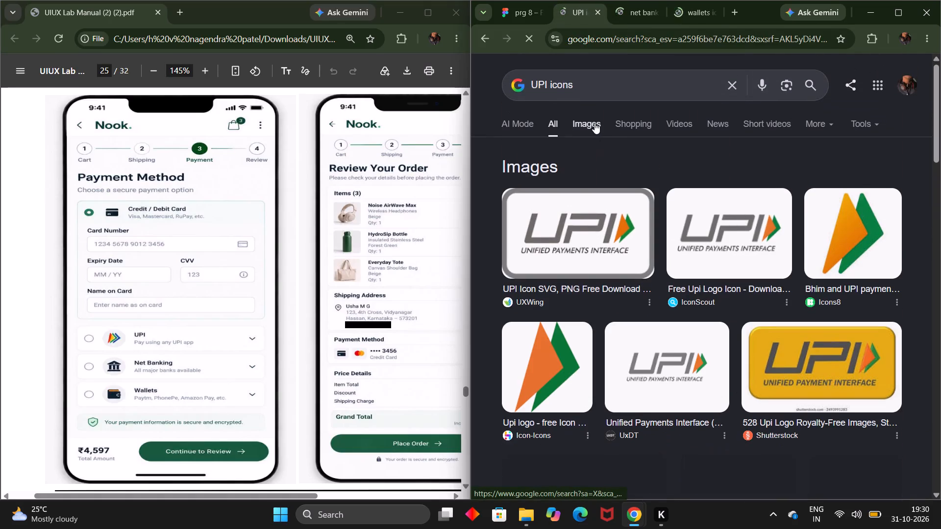
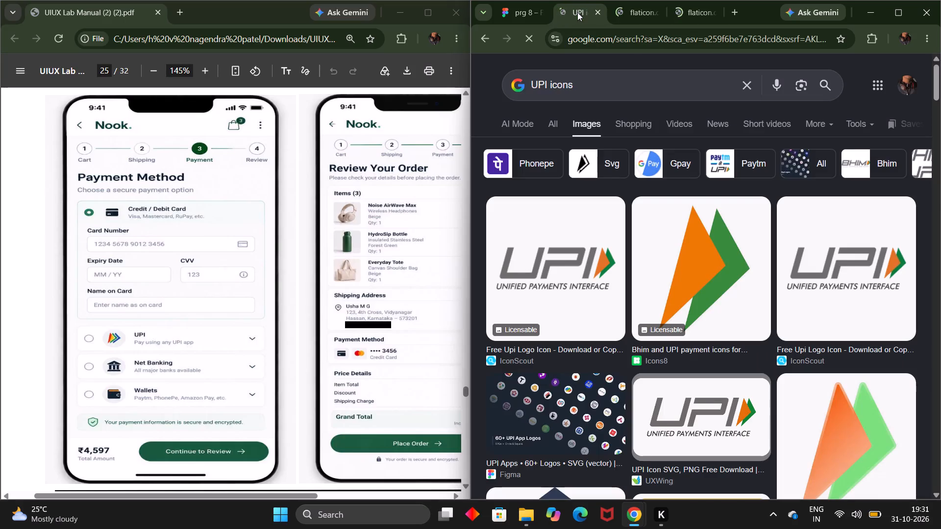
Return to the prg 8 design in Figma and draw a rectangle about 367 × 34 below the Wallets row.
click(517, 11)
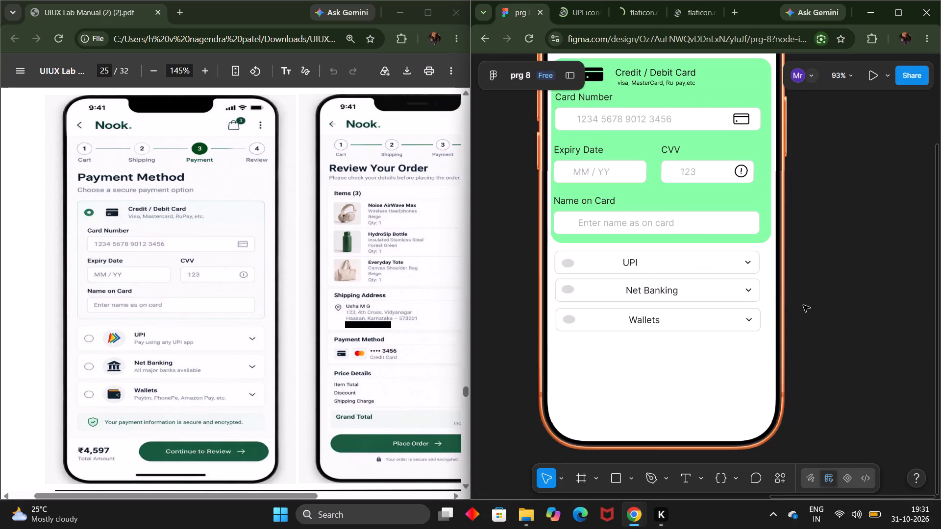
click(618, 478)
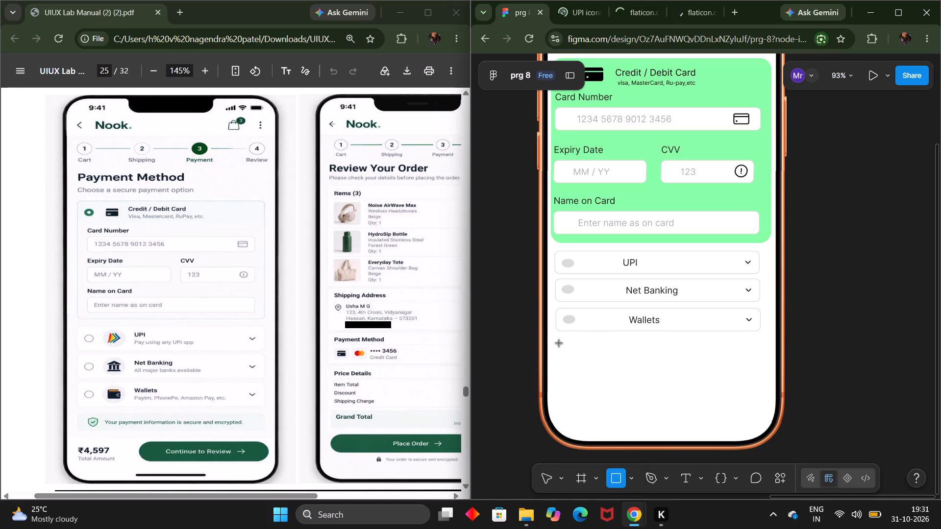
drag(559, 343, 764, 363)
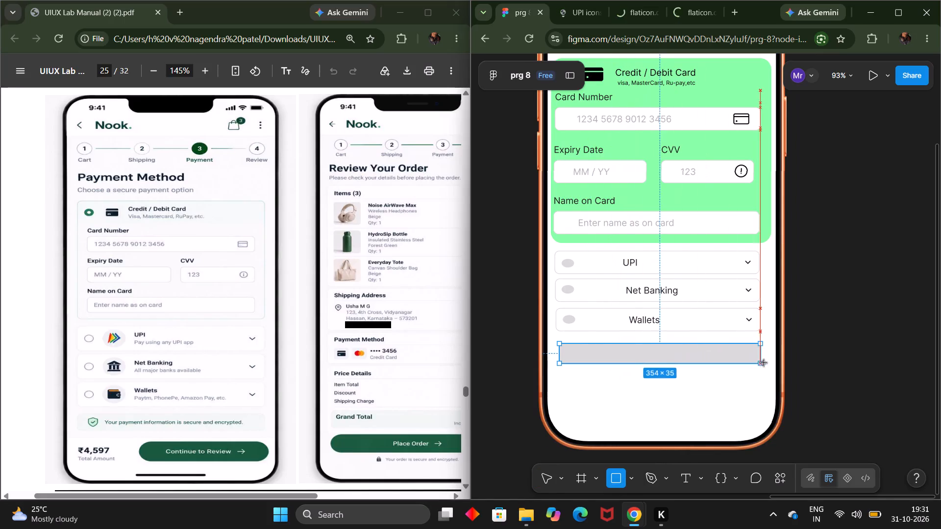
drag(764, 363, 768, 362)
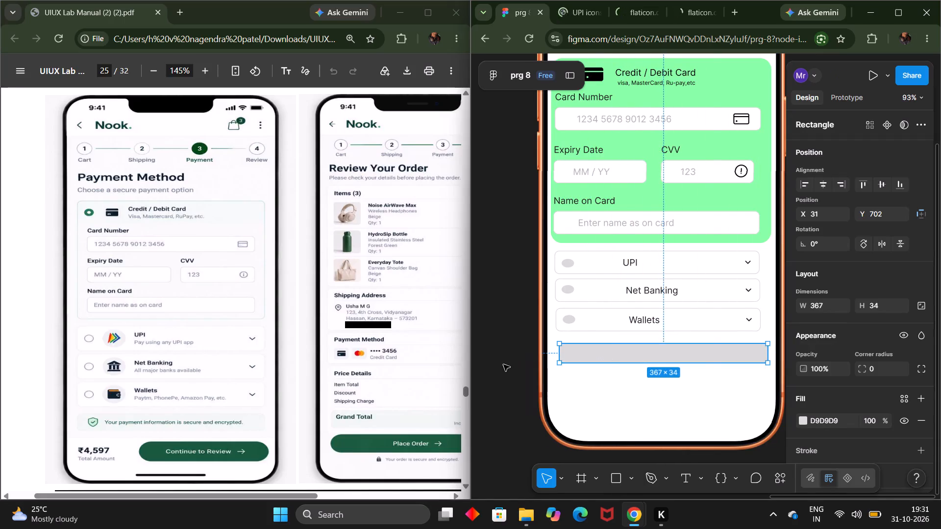
Duplicate the green delivery banner from the Shipping Details screen and move the copy over to the Payment Method screen.
scroll(503, 364, right, 5)
scroll(503, 364, left, 1)
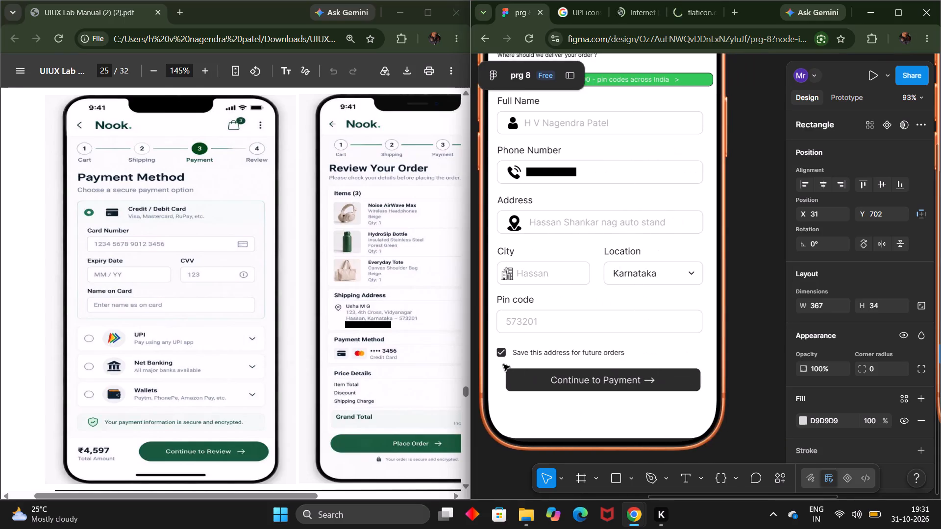
scroll(737, 306, up, 2)
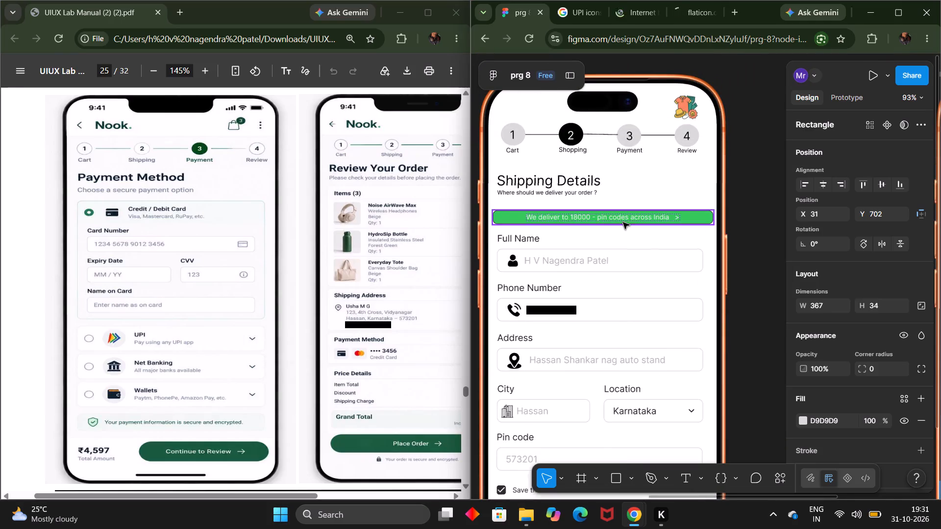
click(622, 221)
key(ctrl+c)
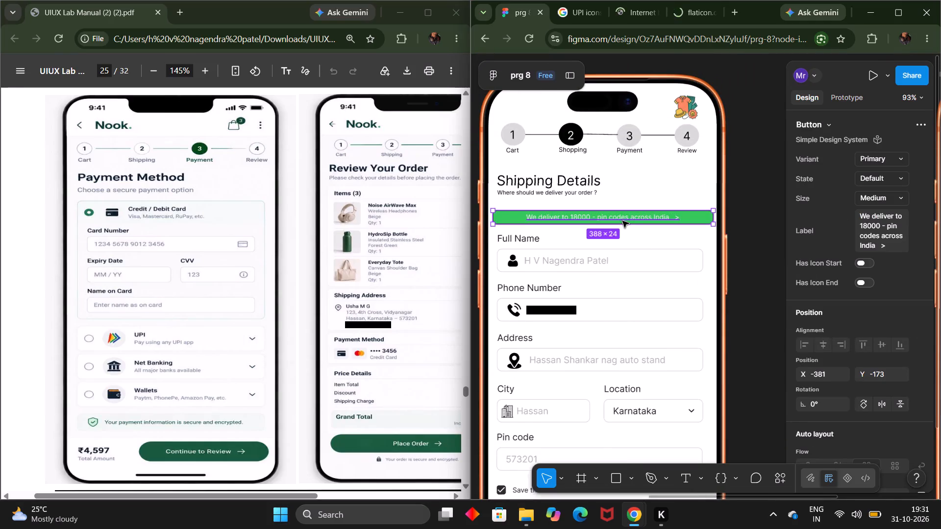
key(ctrl+v)
drag(620, 220, 704, 294)
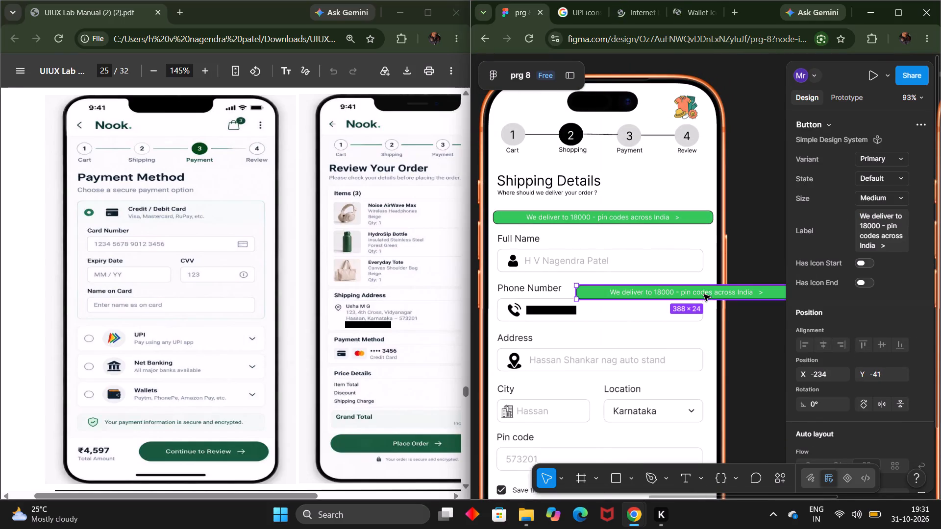
right_click(731, 344)
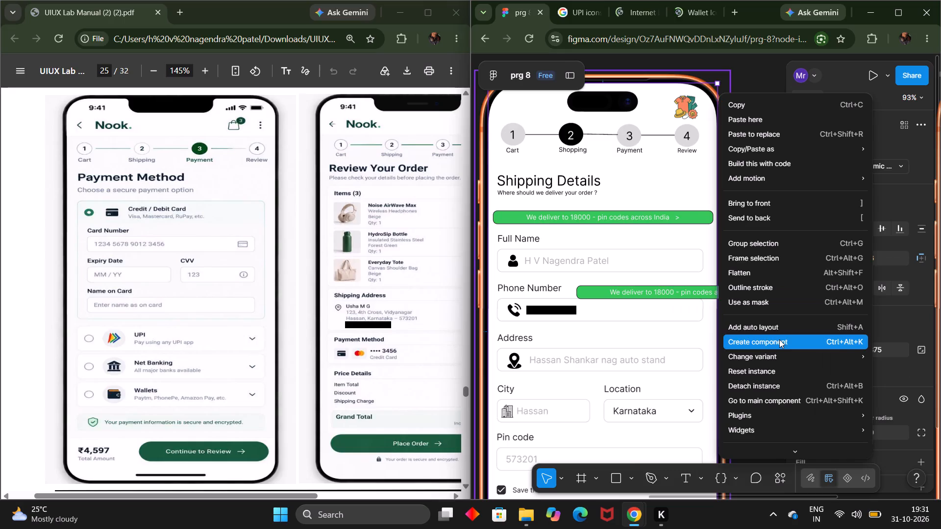
click(749, 74)
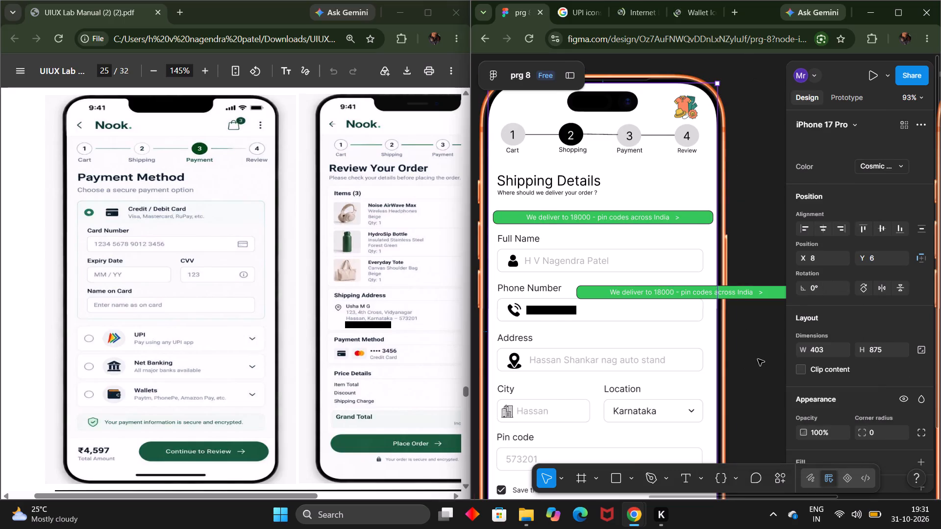
scroll(758, 359, left, 3)
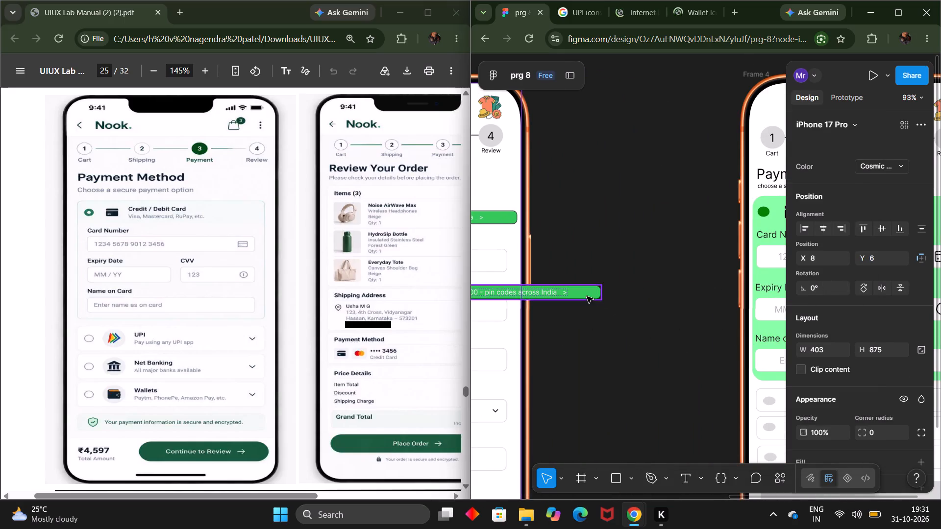
drag(587, 296, 818, 399)
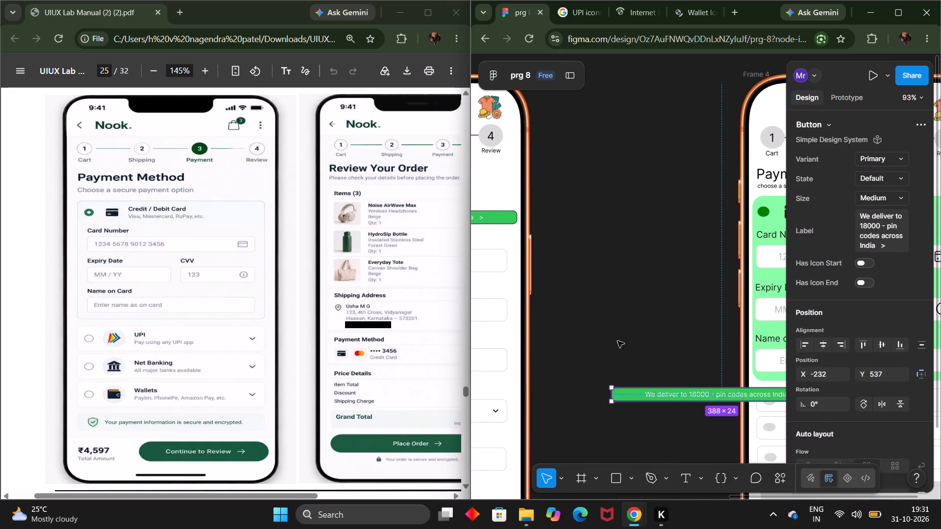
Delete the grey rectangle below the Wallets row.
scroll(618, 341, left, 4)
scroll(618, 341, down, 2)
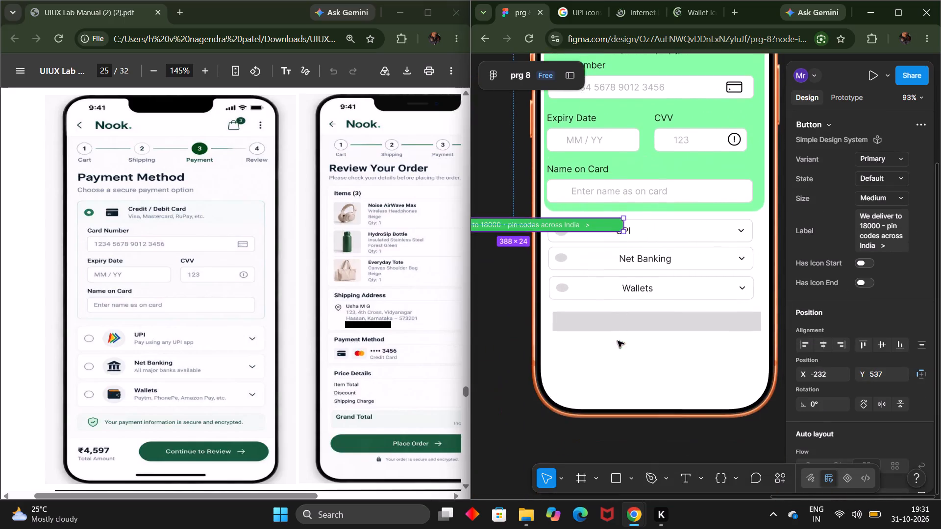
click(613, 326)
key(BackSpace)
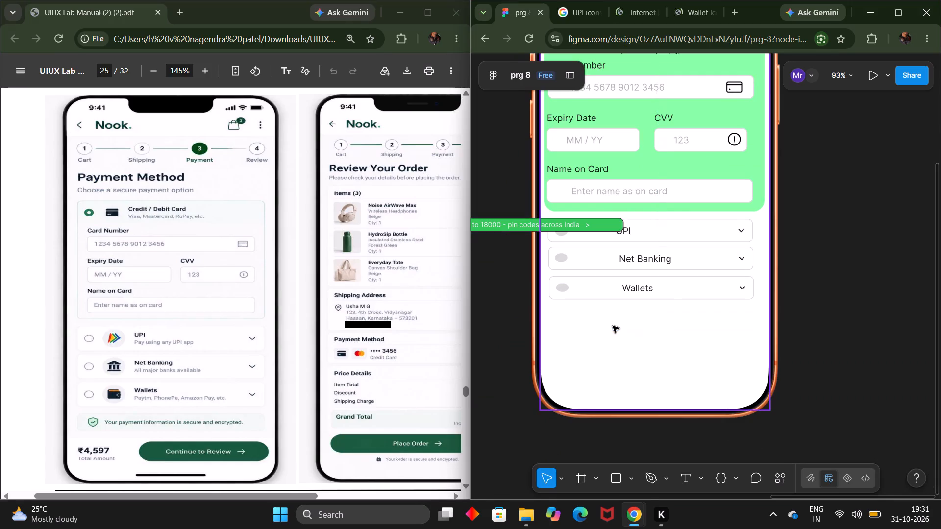
Place the copied green banner below the Wallets row at about X 18, Y 702 and enlarge its height to about 44.
click(577, 220)
drag(577, 220, 628, 312)
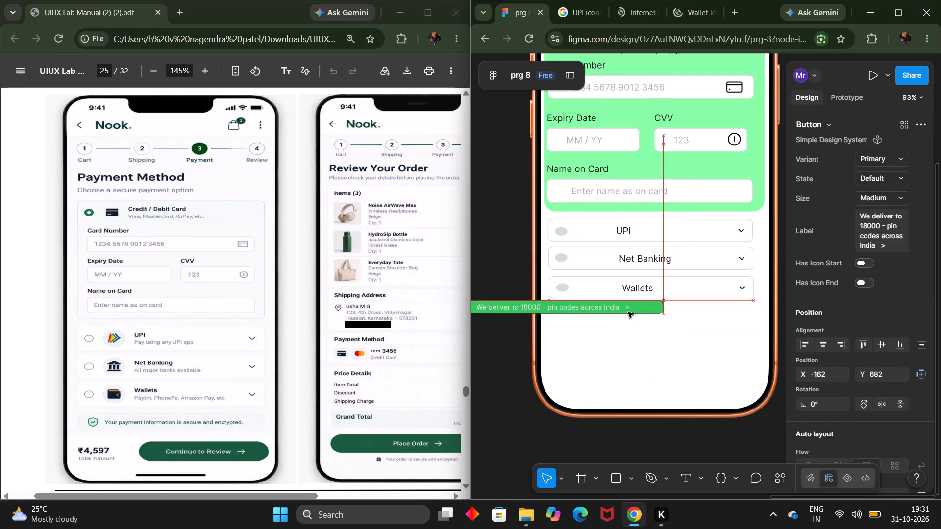
drag(628, 312, 720, 315)
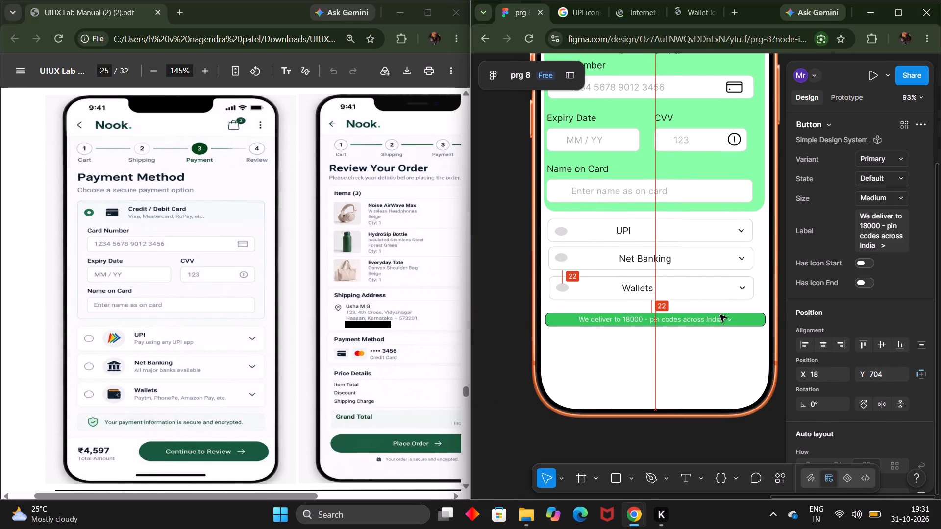
drag(720, 315, 720, 314)
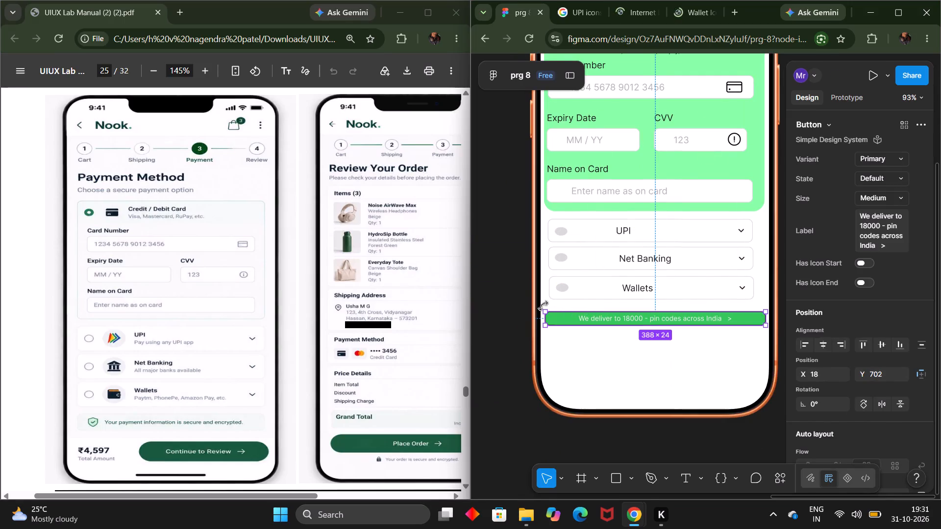
click(543, 304)
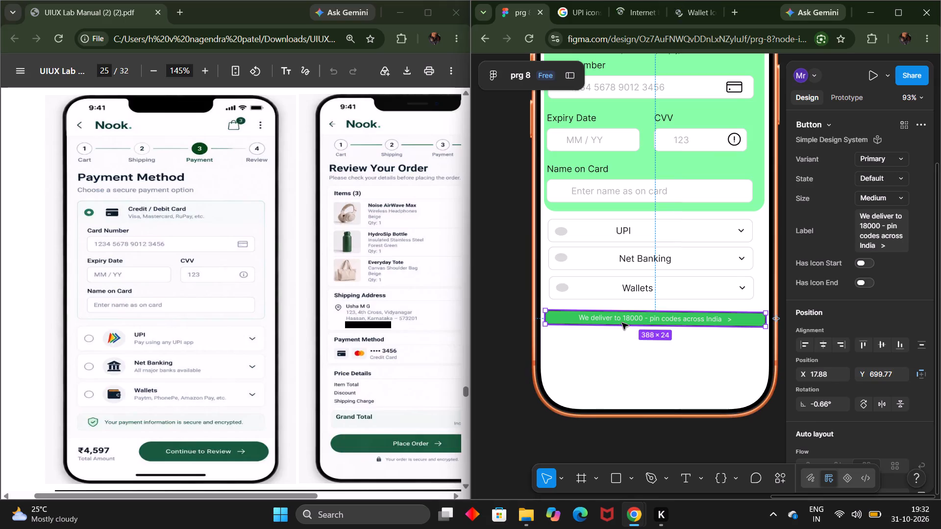
key(ctrl+z)
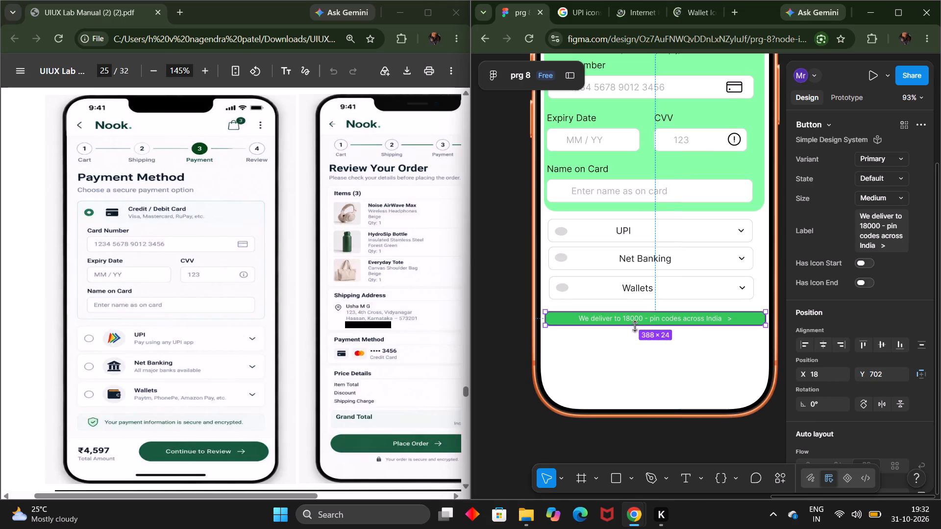
drag(634, 327, 631, 337)
Replace the copied banner's text with "your payment information is secure and encrypted".
triple_click(654, 327)
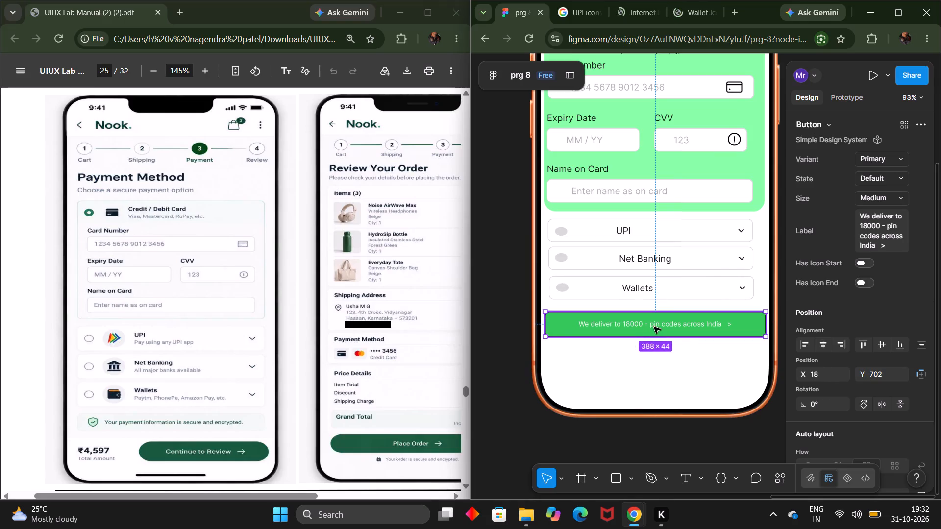
double_click(654, 327)
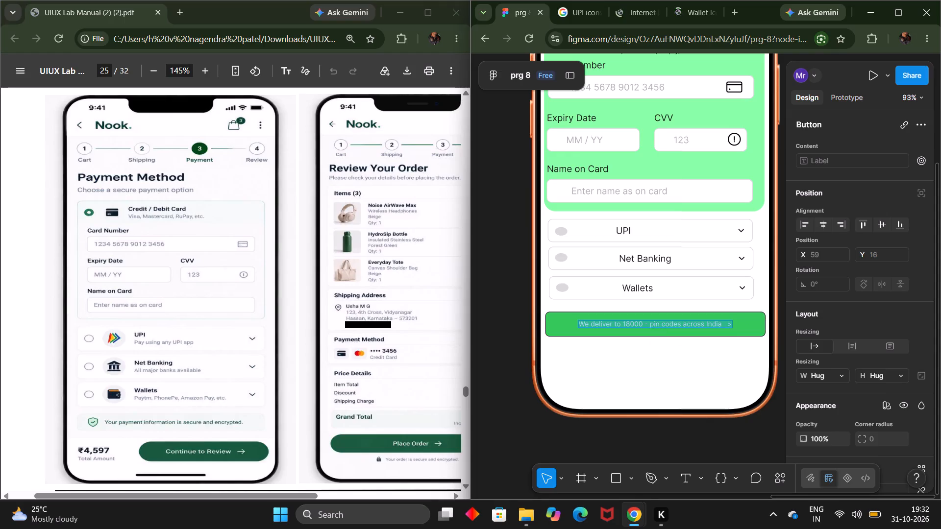
key(BackSpace)
text(your)
key(space)
text(pay)
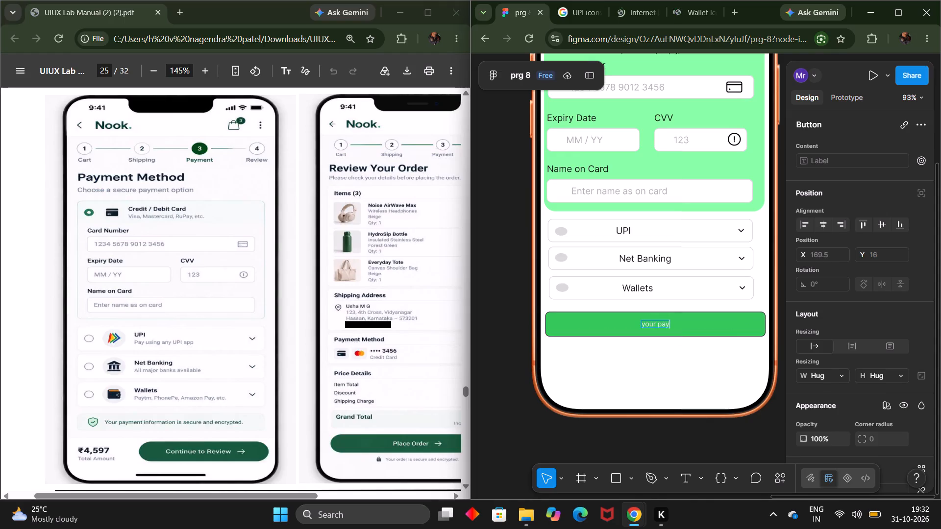
text(ment ingormatio)
key(BackSpace)
key(BackSpace)
key(BackSpace)
key(BackSpace)
key(BackSpace)
key(BackSpace)
key(BackSpace)
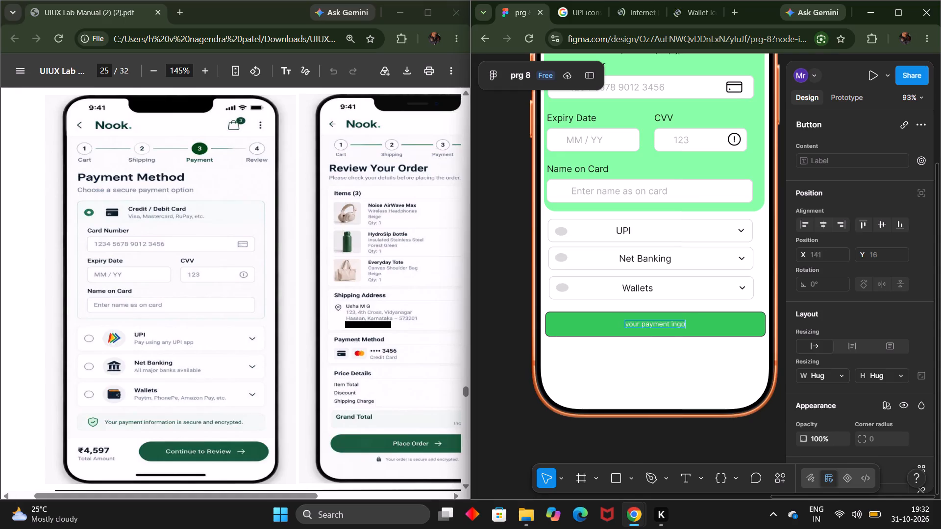
key(BackSpace)
key(BackSpace)
text(ngor)
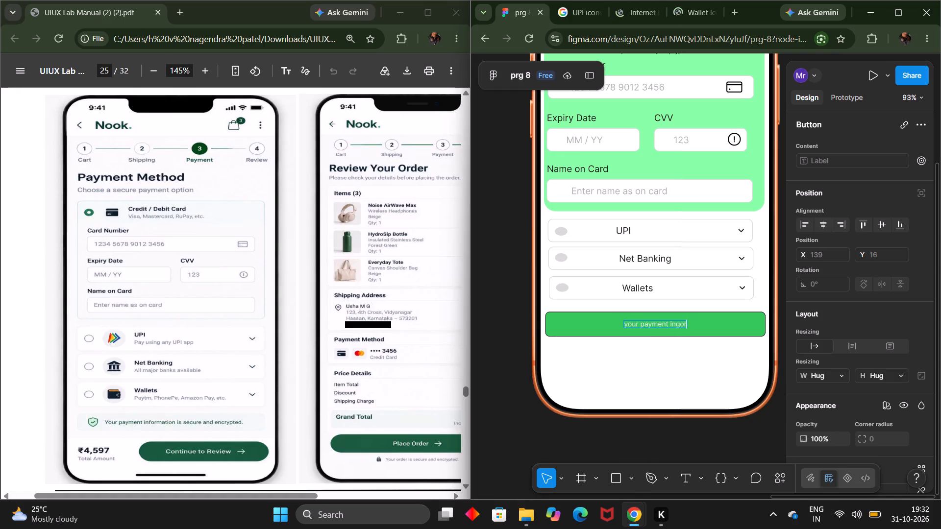
key(BackSpace)
key(BackSpace)
key(BackSpace)
text(for)
text(mation is sevu)
key(BackSpace)
key(BackSpace)
text(cure and)
key(space)
text(encrypet)
key(BackSpace)
key(BackSpace)
text(ted)
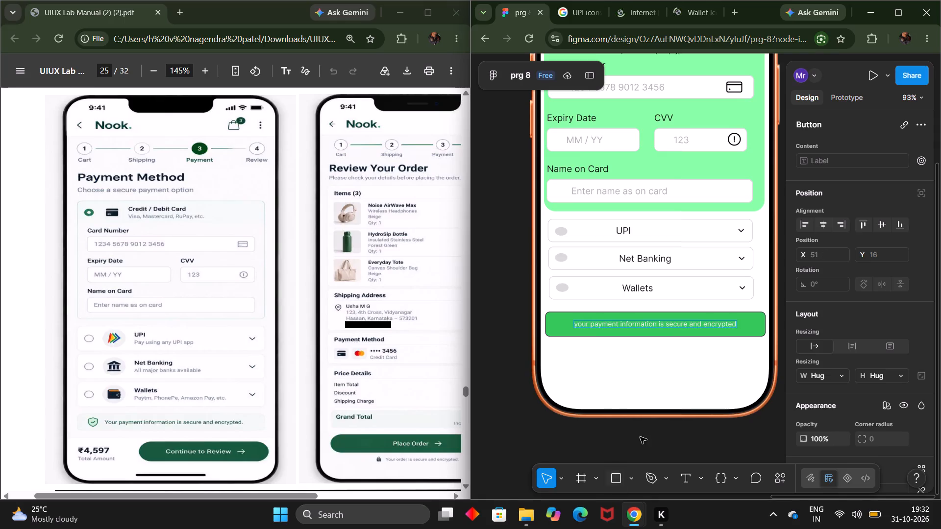
click(640, 435)
Go back to the UPI icons image search results in the browser.
click(583, 17)
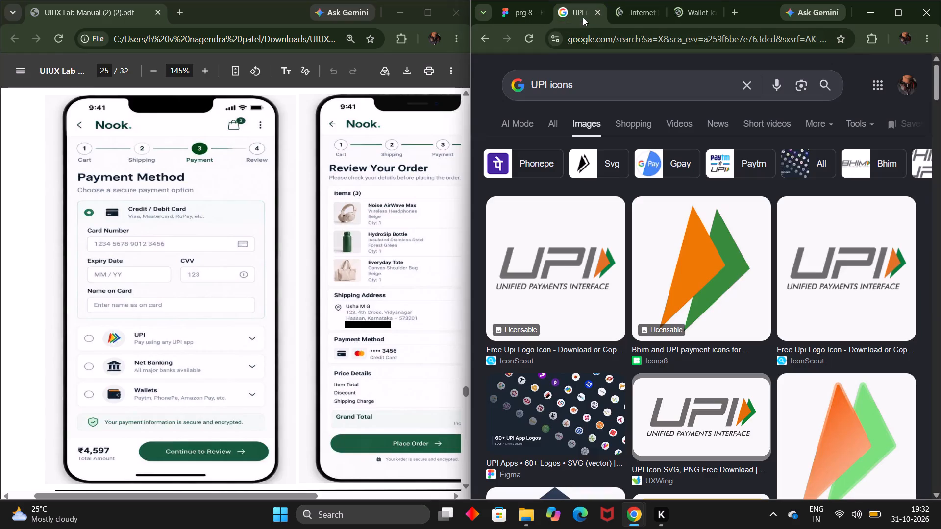
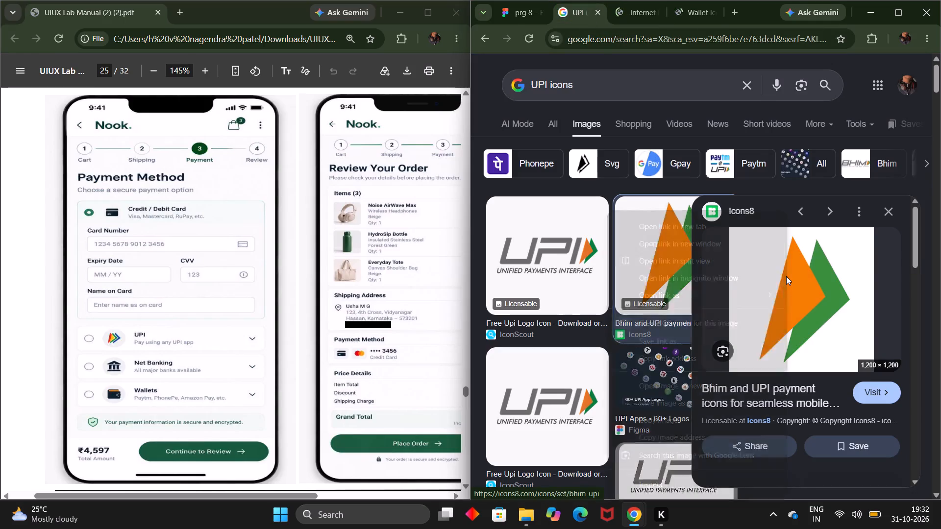
Copy the orange and green UPI icon image from the search results and switch back to the Figma design.
click(695, 413)
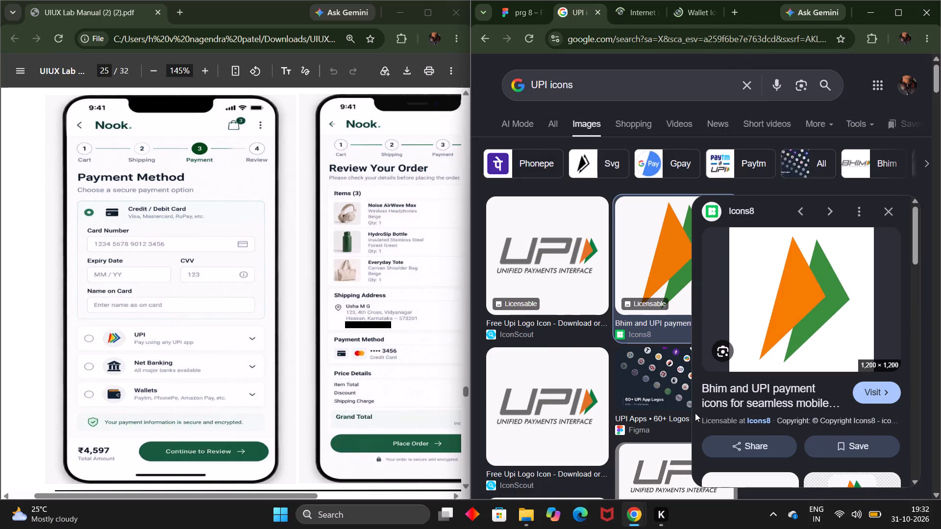
click(527, 22)
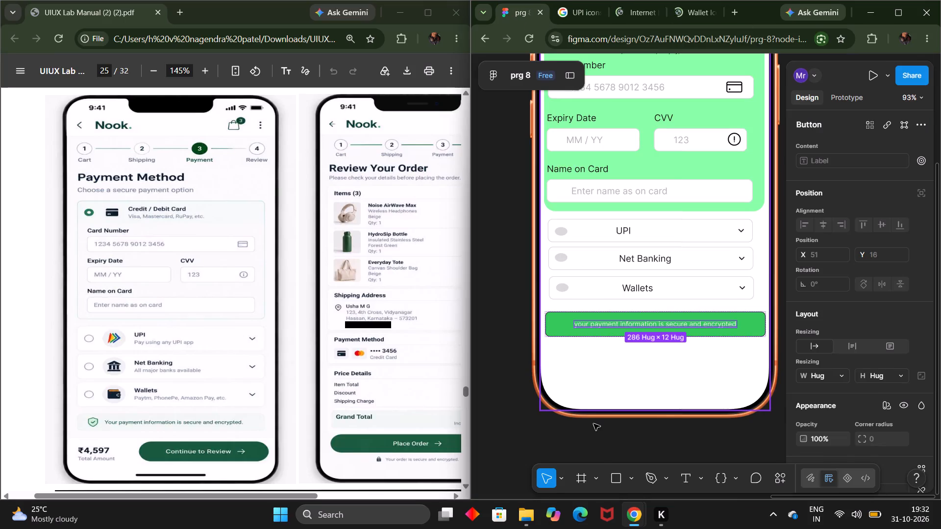
Change the security banner's fill below the Wallets row to the custom grey AFB3B0.
click(567, 332)
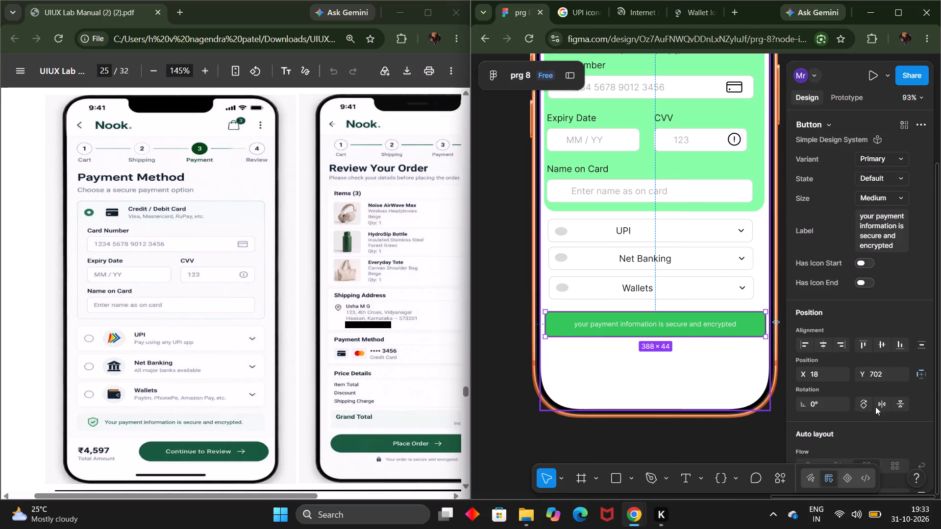
scroll(881, 408, down, 3)
scroll(894, 286, down, 2)
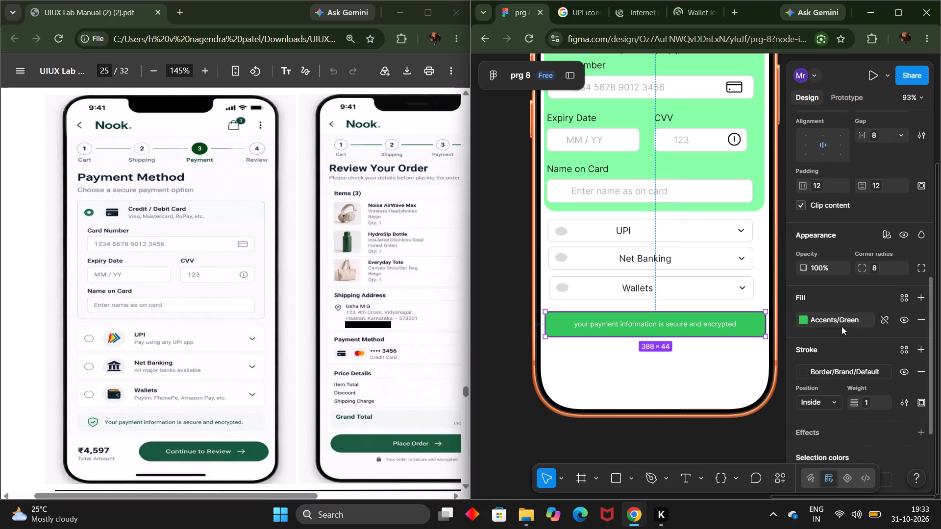
click(843, 317)
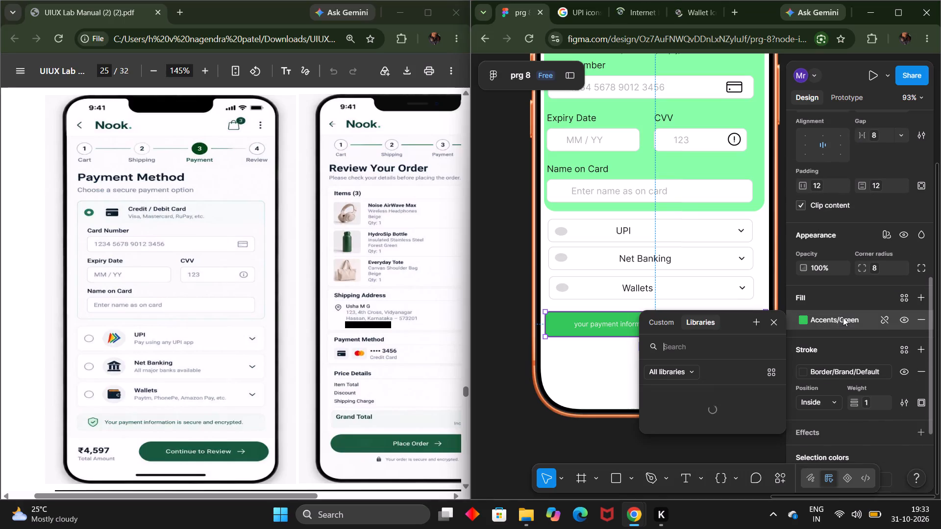
key(w)
key(BackSpace)
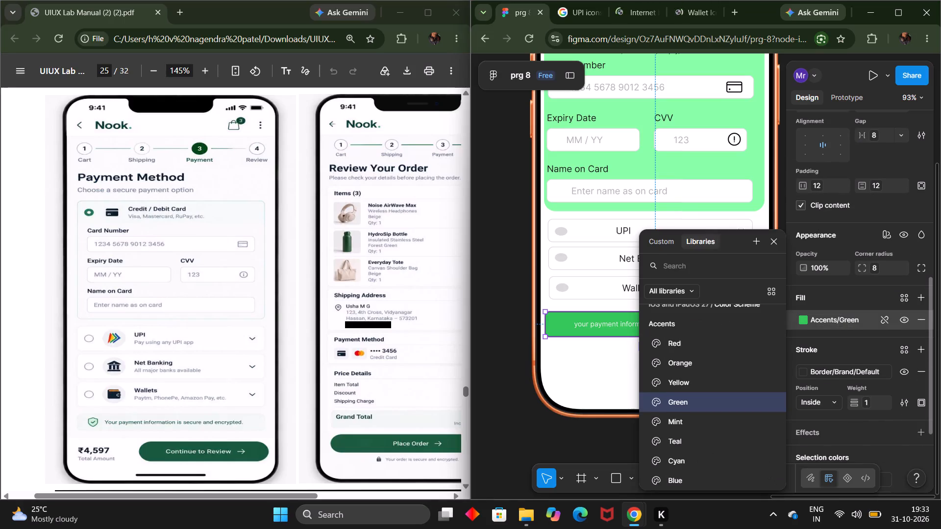
text(gr)
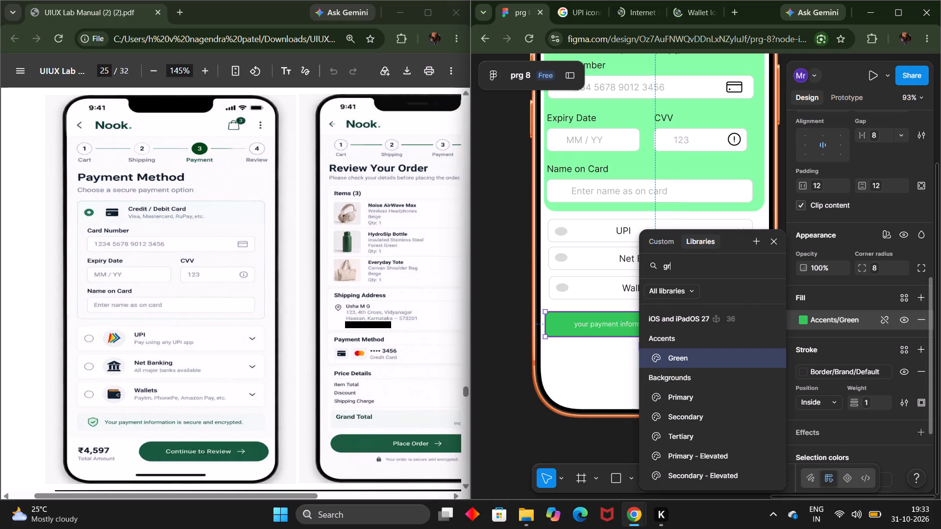
text(ey)
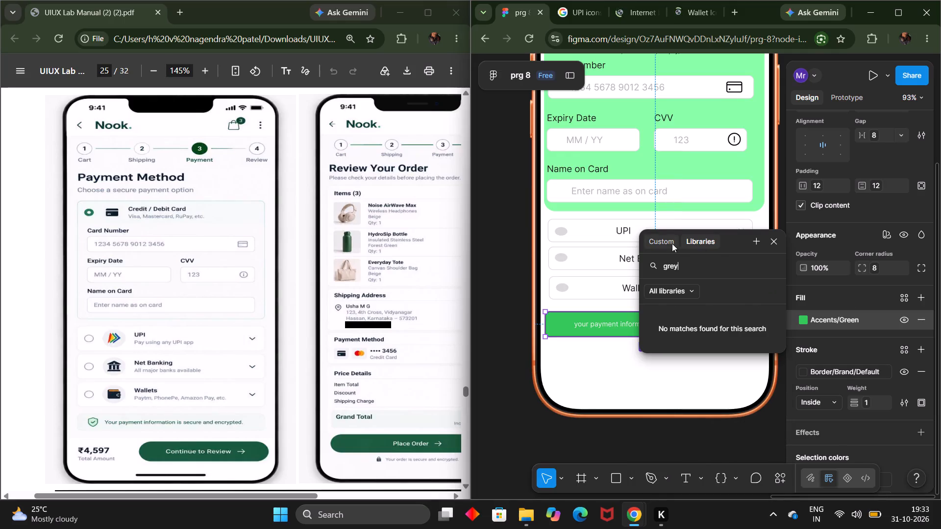
click(668, 241)
drag(691, 278, 685, 260)
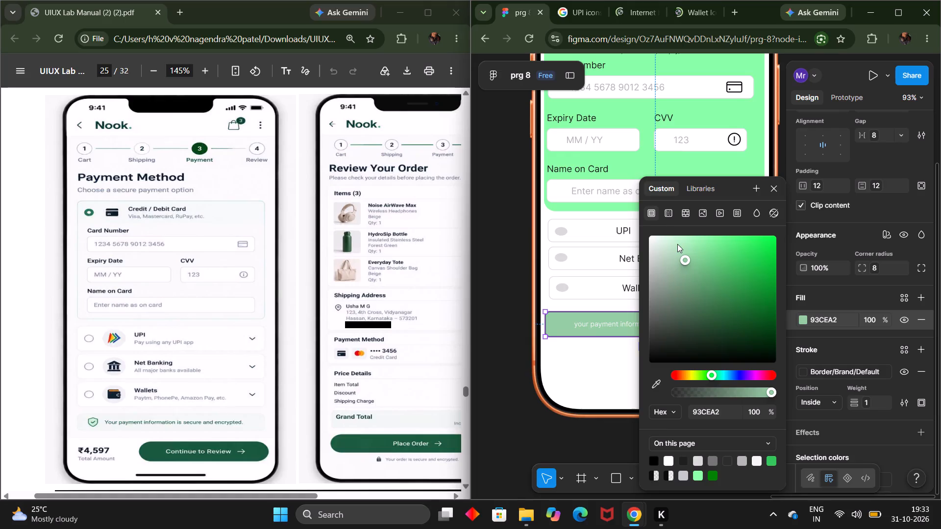
drag(677, 243, 665, 330)
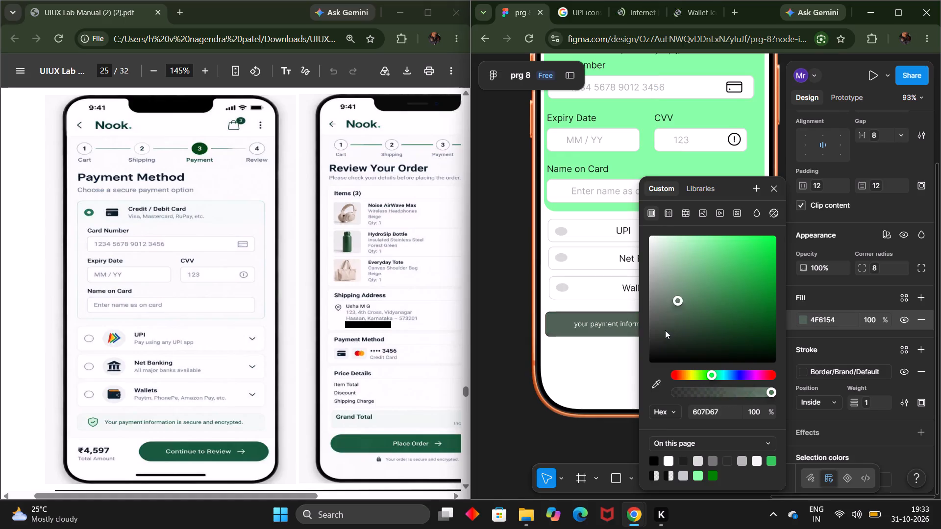
drag(665, 330, 677, 307)
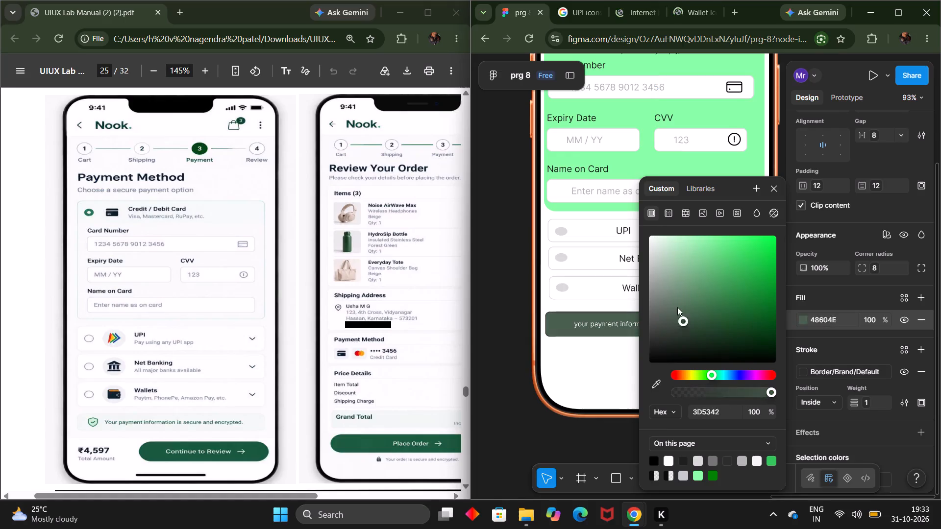
drag(677, 307, 683, 241)
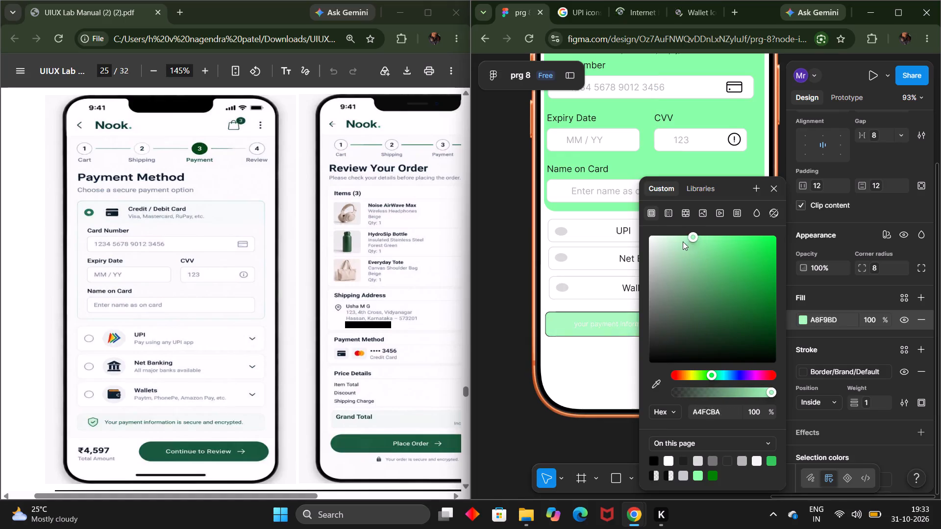
drag(683, 241, 661, 290)
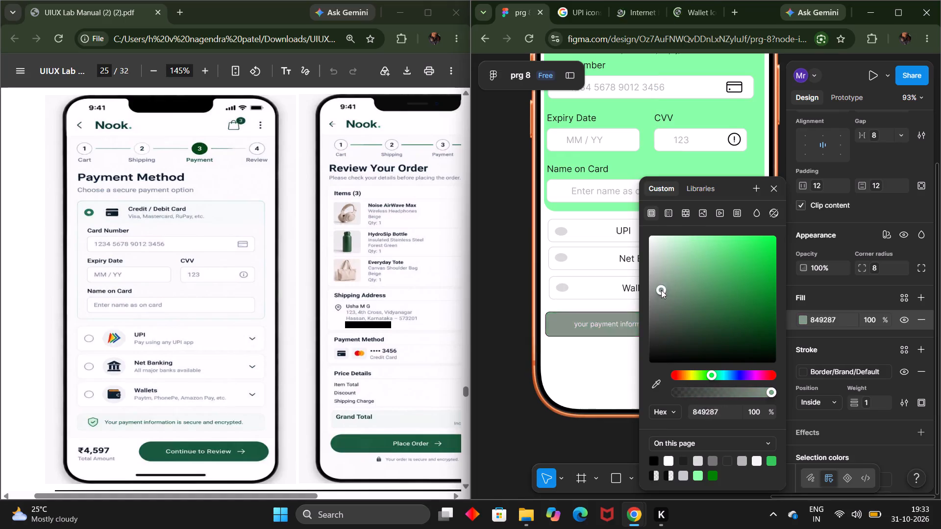
drag(661, 290, 651, 274)
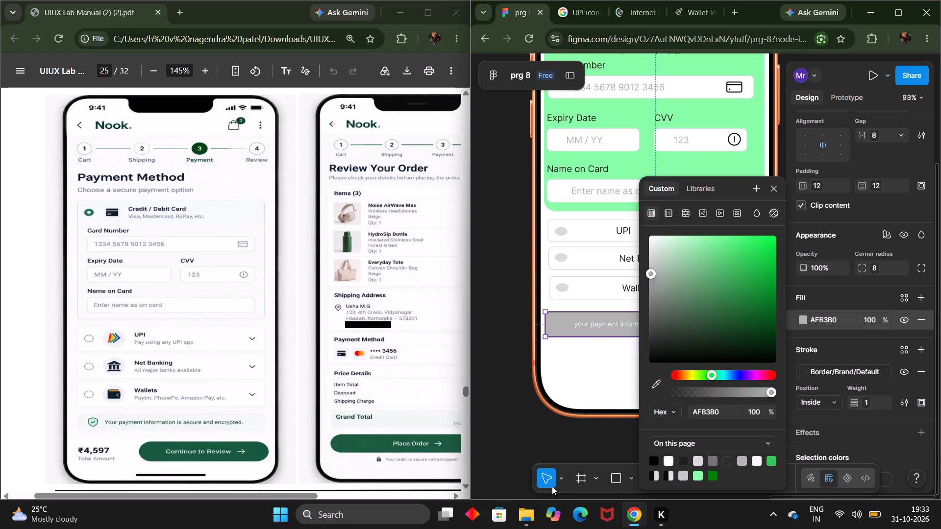
click(559, 461)
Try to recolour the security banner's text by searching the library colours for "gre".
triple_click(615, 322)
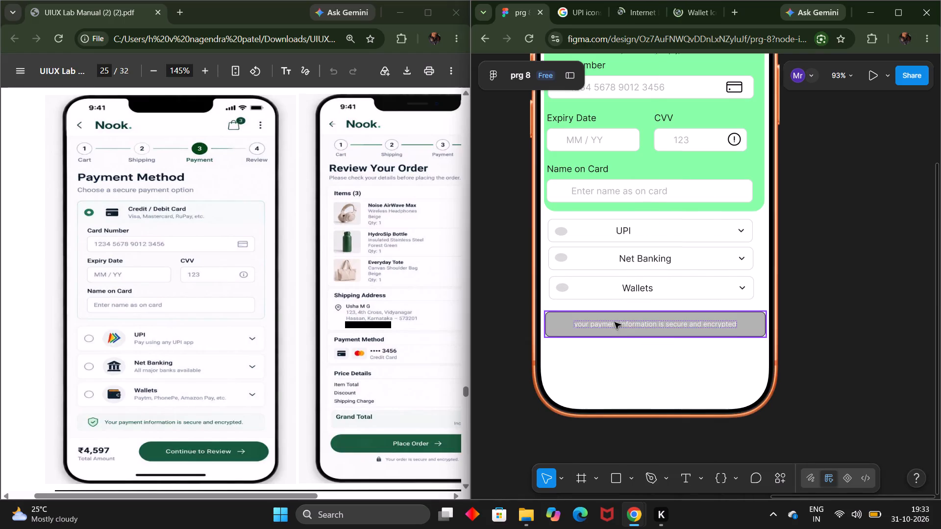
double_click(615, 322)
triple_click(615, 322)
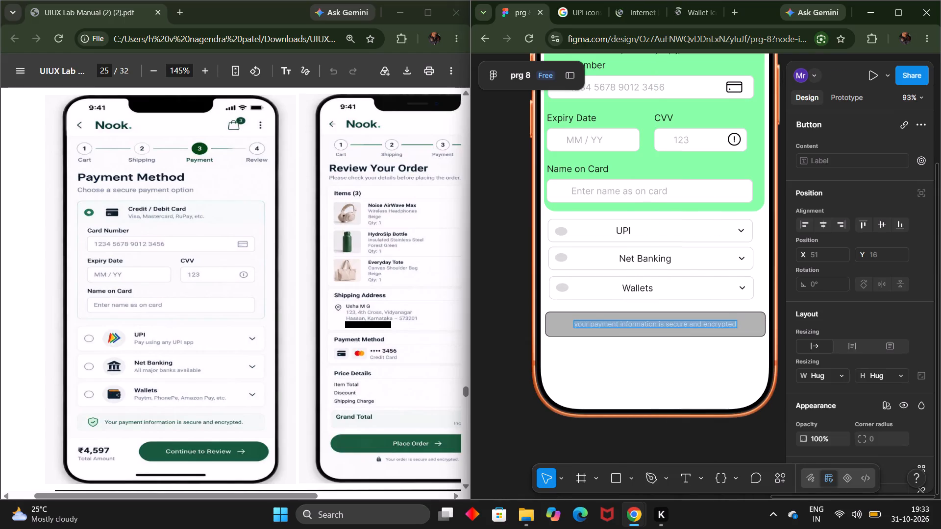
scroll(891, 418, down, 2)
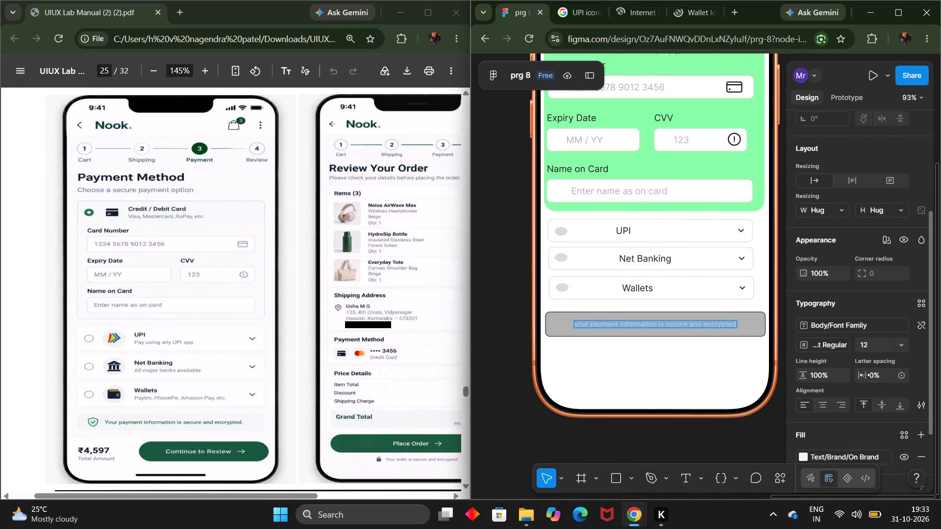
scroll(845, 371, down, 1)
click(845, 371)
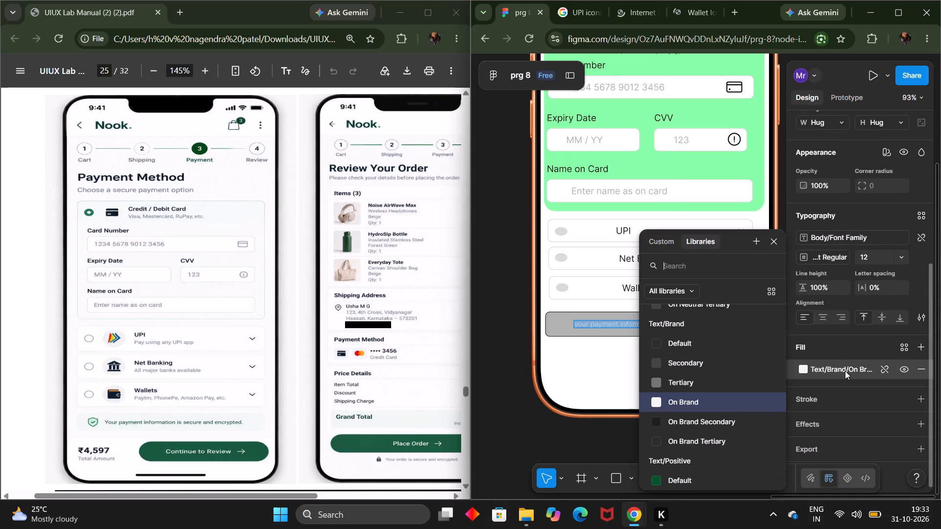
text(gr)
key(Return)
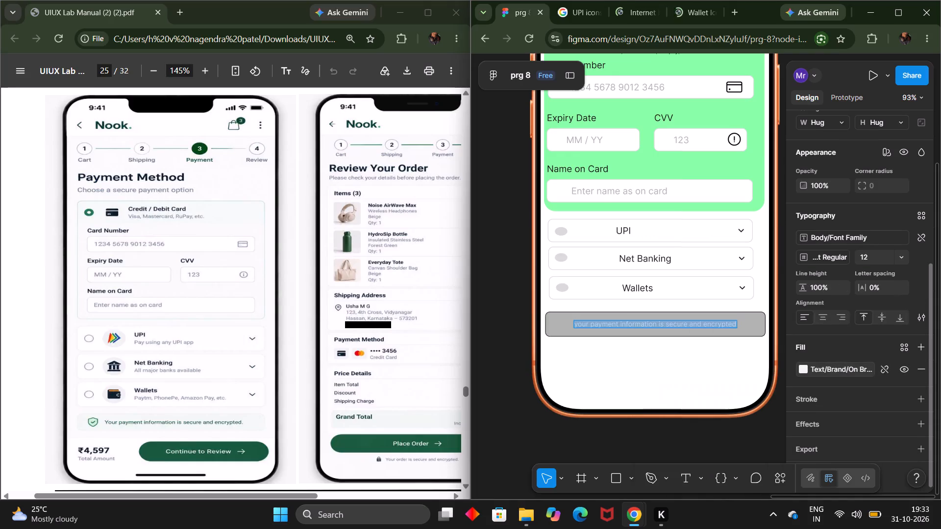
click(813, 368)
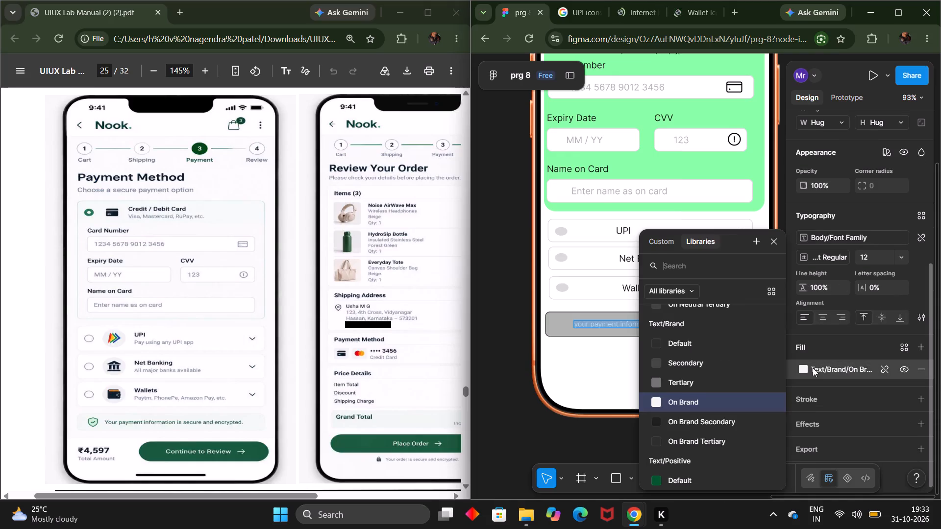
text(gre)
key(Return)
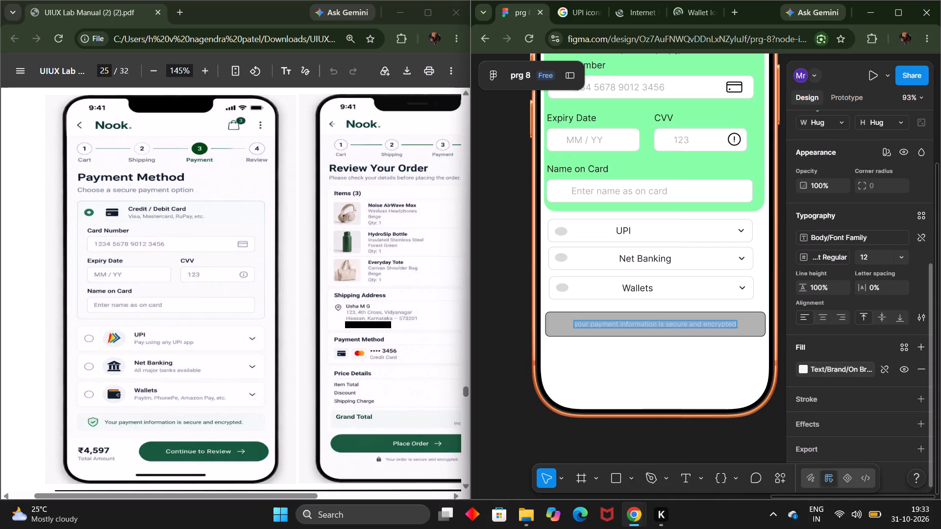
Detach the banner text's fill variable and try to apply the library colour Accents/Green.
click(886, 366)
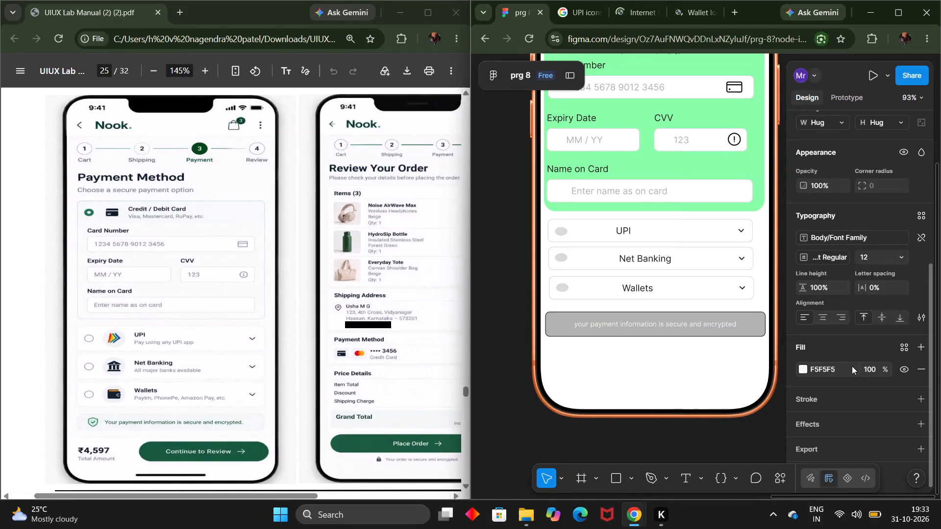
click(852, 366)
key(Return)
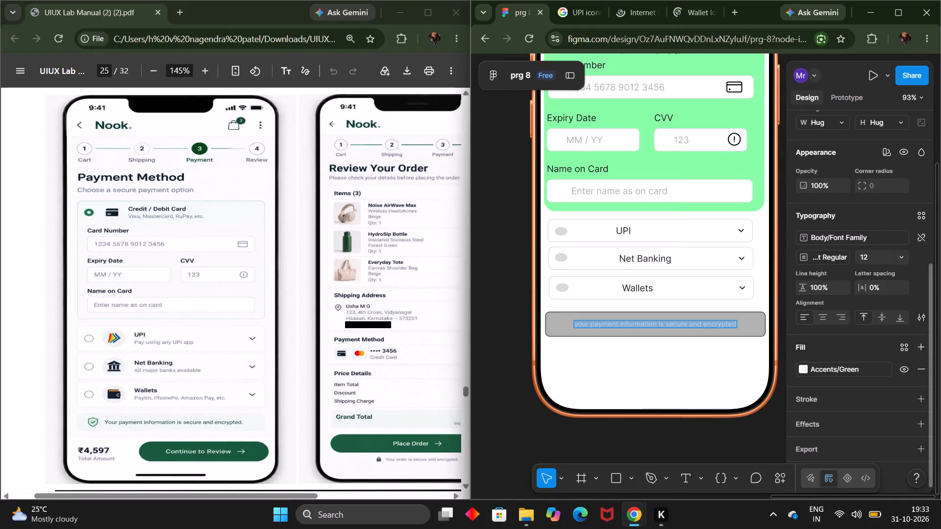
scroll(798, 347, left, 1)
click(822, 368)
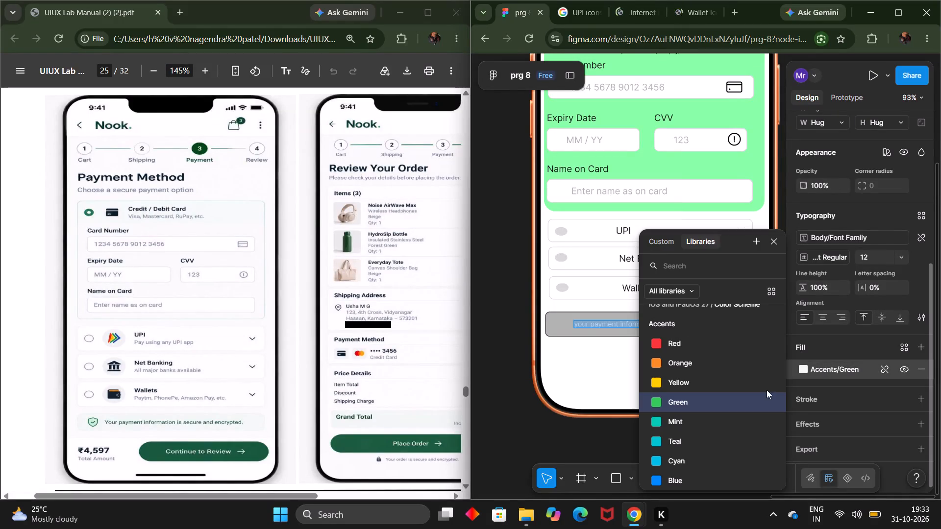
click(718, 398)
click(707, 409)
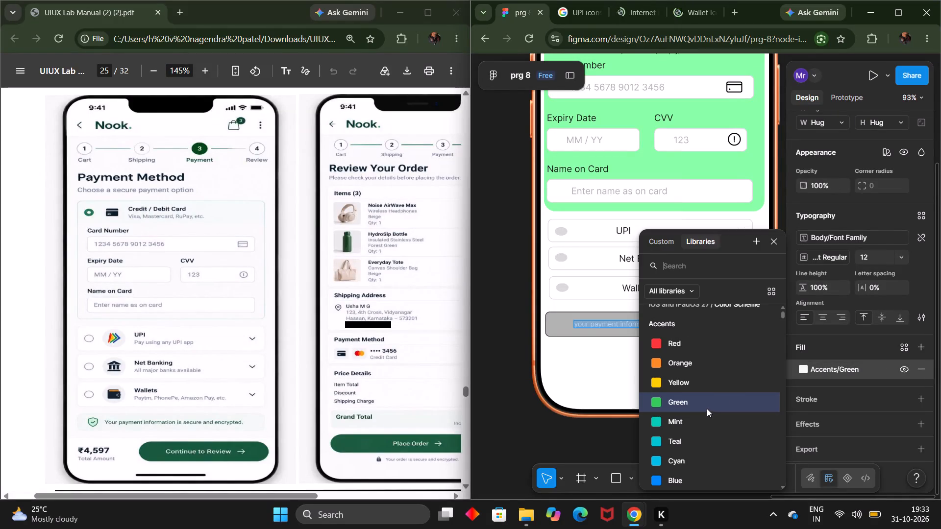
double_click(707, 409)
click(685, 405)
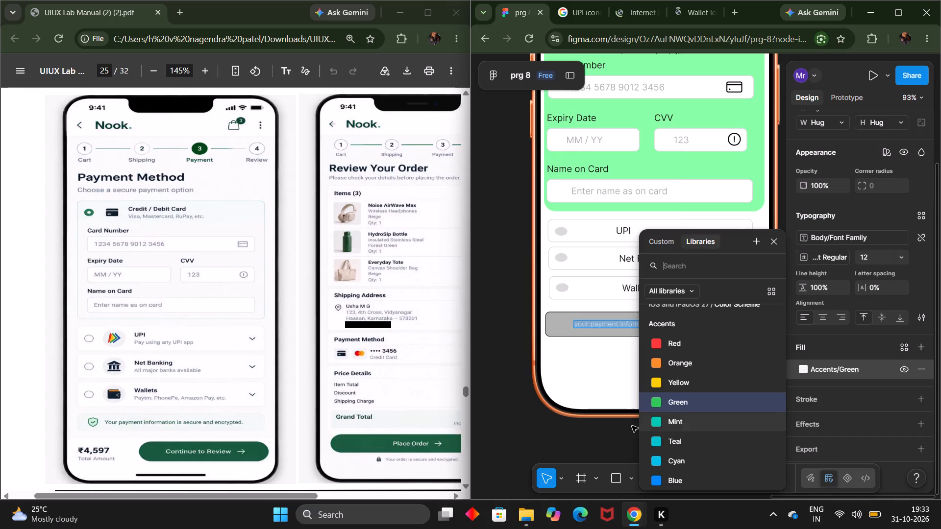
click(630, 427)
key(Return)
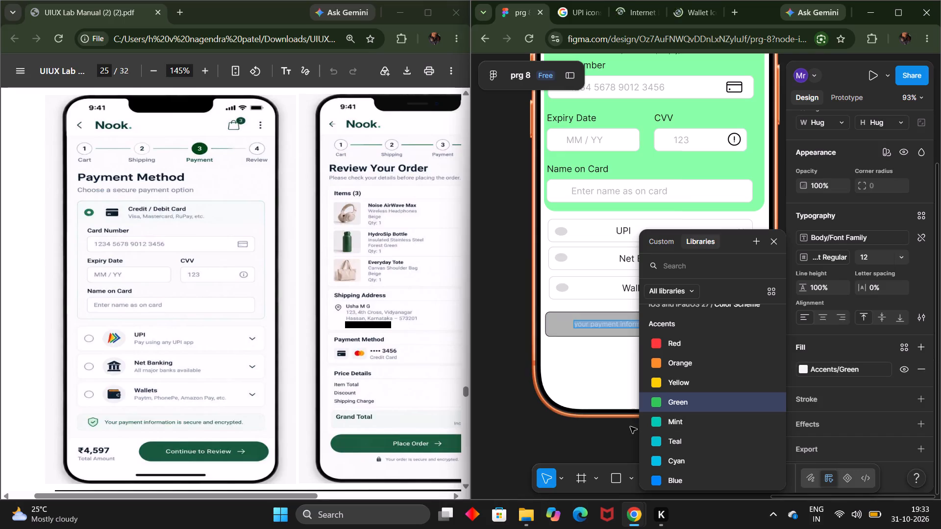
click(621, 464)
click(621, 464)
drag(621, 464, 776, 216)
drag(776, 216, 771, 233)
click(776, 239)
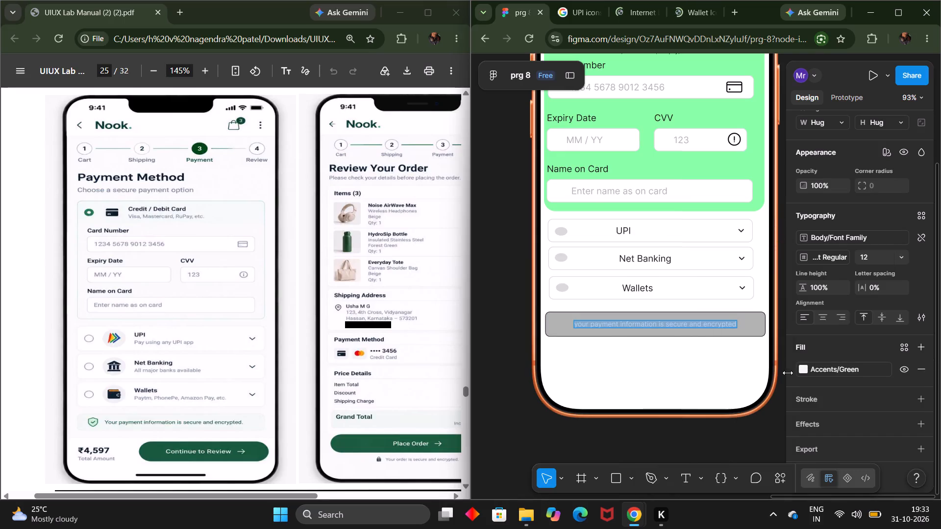
Detach the banner text's fill variable again and set the text's fill to Accents/Green.
click(883, 369)
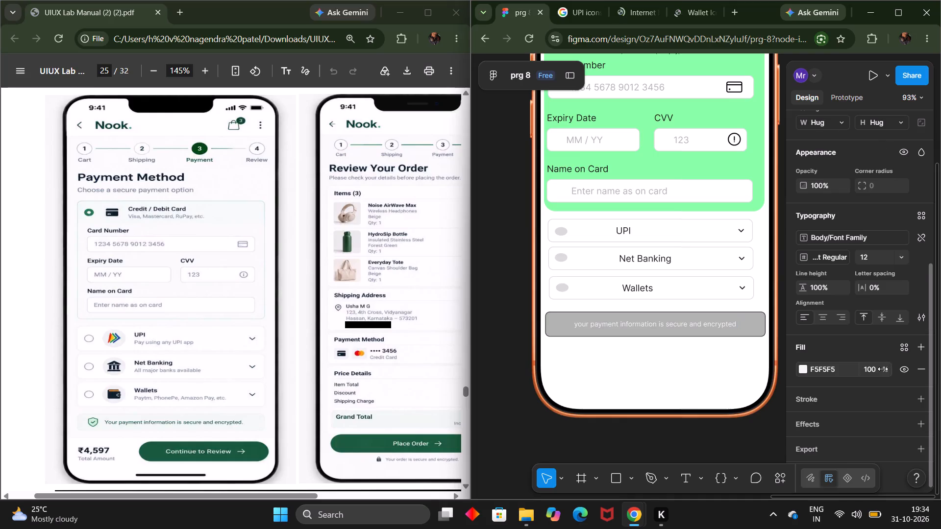
click(844, 374)
key(BackSpace)
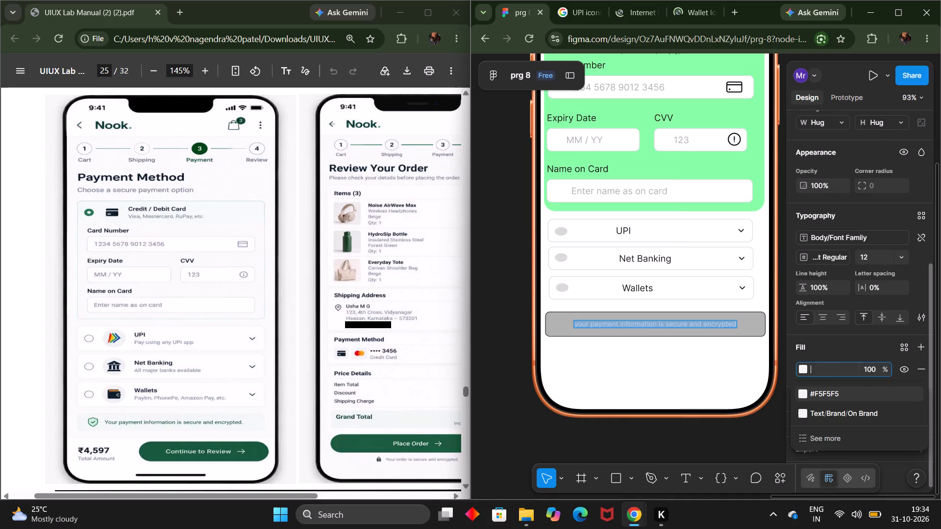
text(gree)
key(Return)
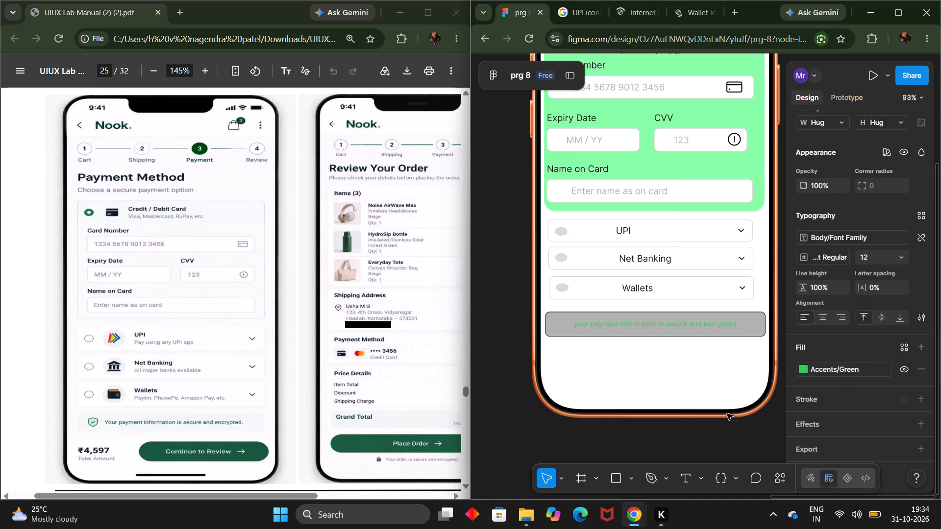
click(699, 445)
Change the security banner's fill below the Wallets row to the pale green EFF8F1.
click(566, 323)
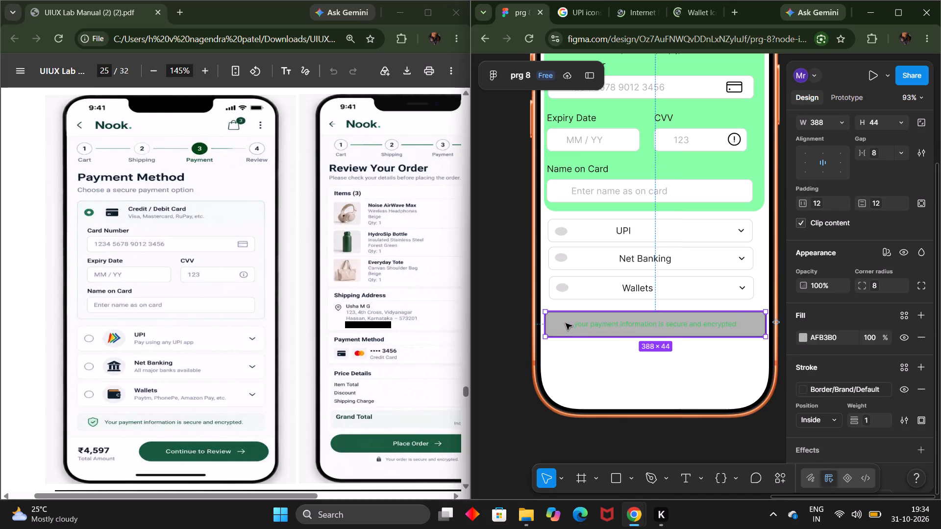
double_click(805, 336)
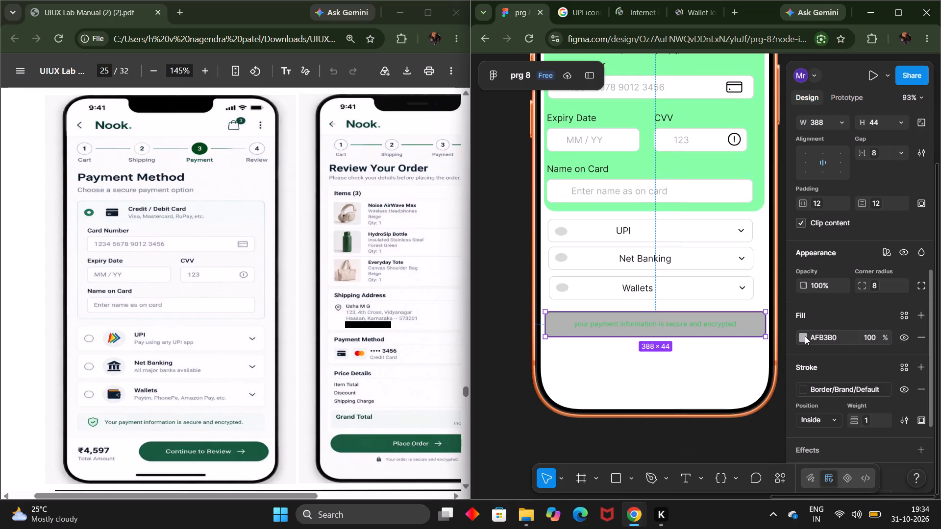
click(805, 336)
click(653, 239)
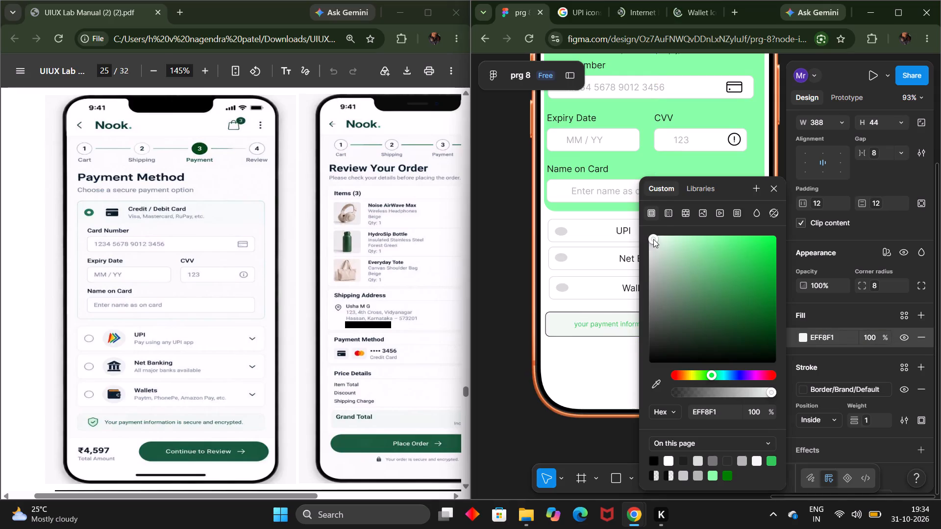
click(774, 187)
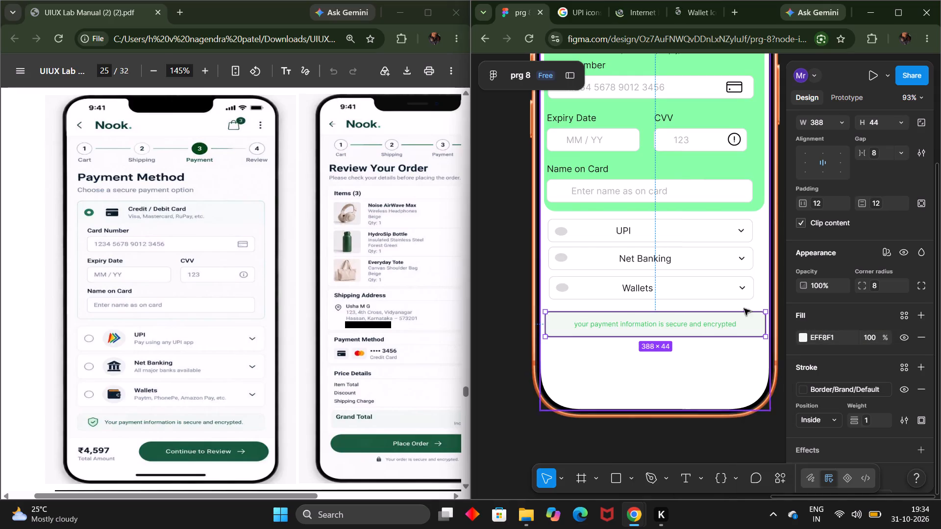
click(735, 424)
Move the security banner slightly up towards the Wallets row, to Y 696.
click(646, 329)
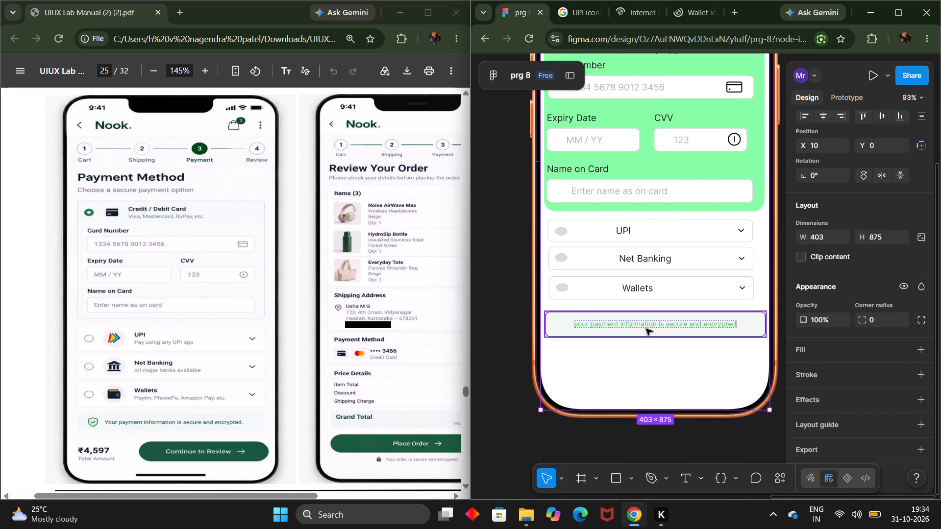
double_click(582, 325)
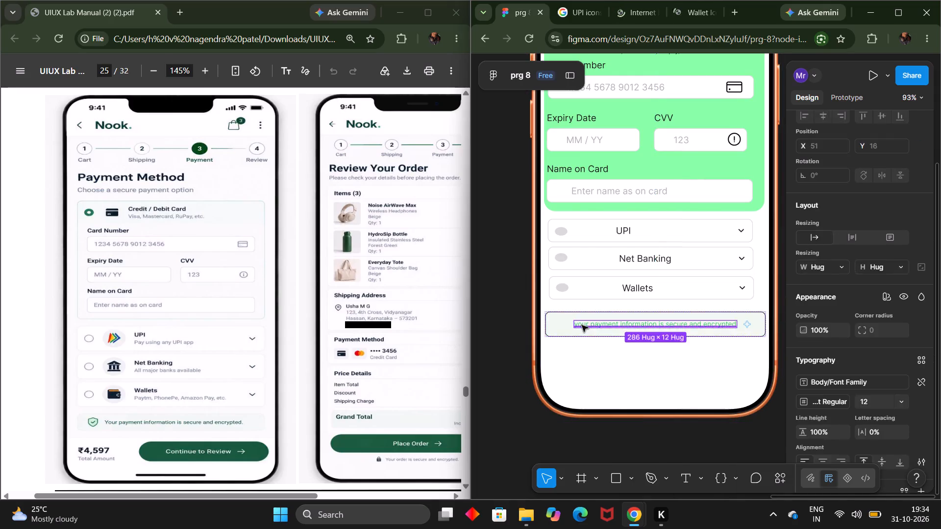
click(573, 326)
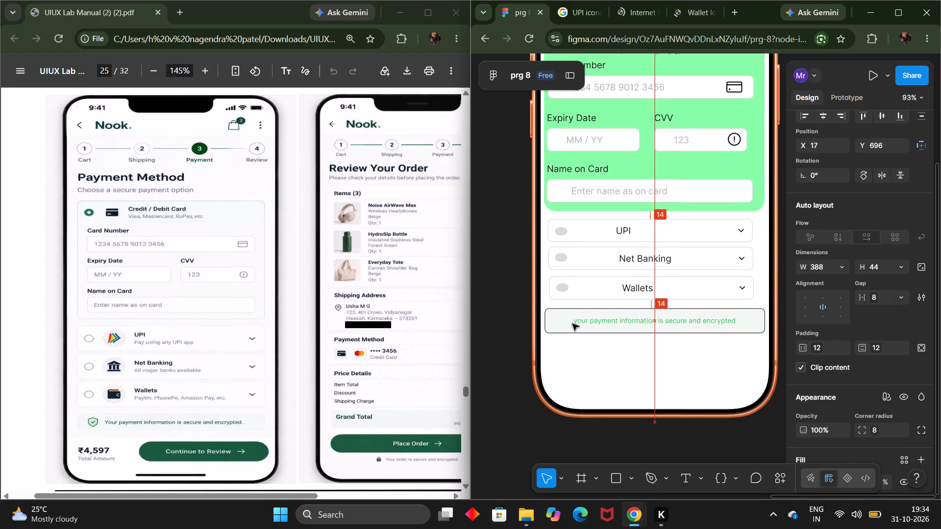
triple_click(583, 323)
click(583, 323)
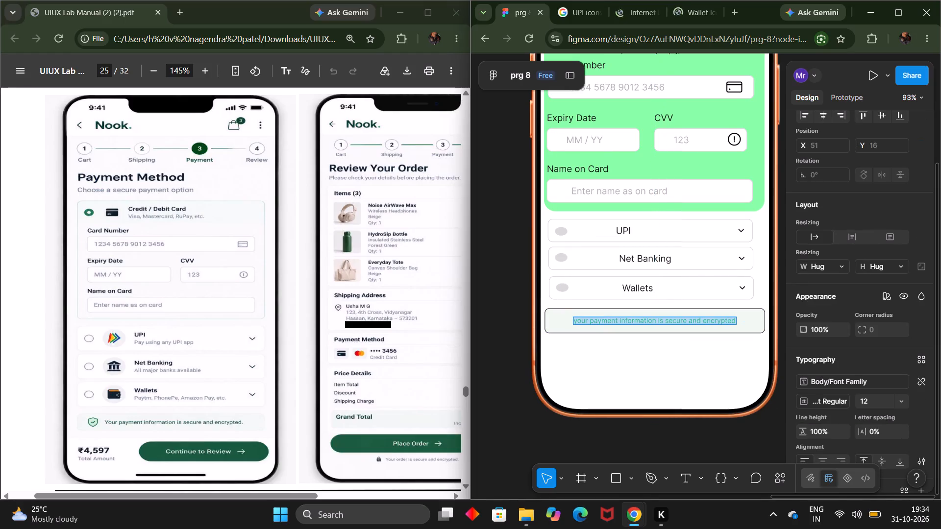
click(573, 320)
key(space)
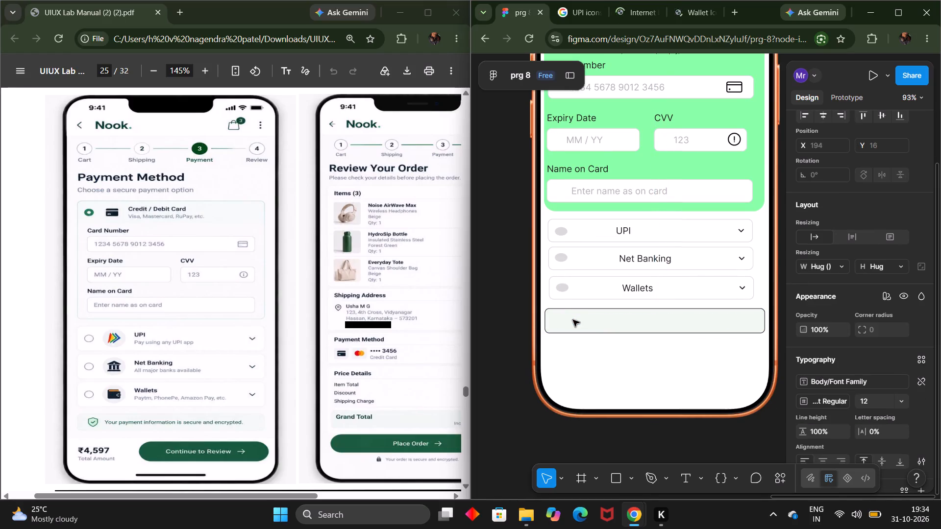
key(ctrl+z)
Insert eight spaces in front of the security banner's text "your payment information is secure and encrypted".
click(576, 321)
key(Left)
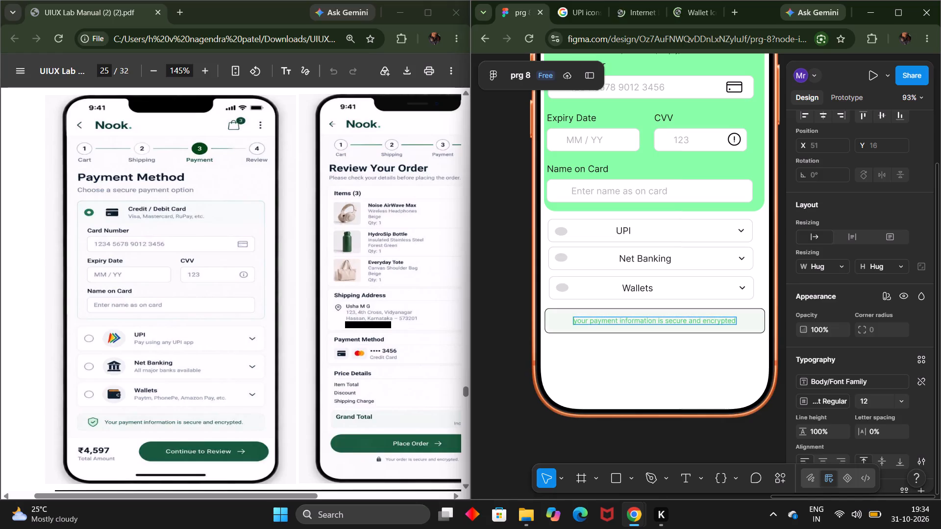
key(Left)
key(Right)
key(Right)
key(Left)
key(Left)
key(Down)
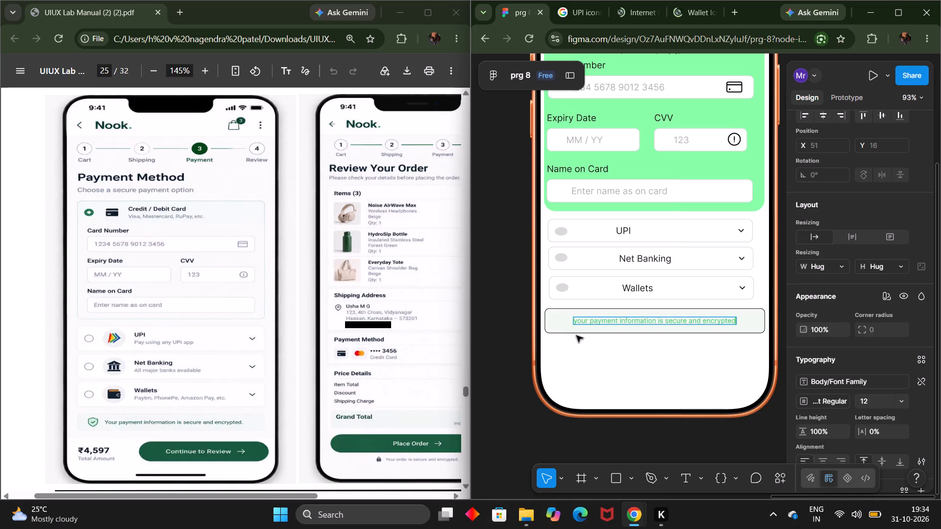
key(Right)
key(Right)
key(space)
key(Left)
key(Left)
key(Left)
key(Left)
key(Left)
key(Left)
key(Left)
key(Left)
key(Left)
key(Left)
key(Left)
key(Left)
key(Left)
key(Left)
key(Left)
key(Left)
key(Left)
key(Left)
key(Left)
key(Left)
key(Left)
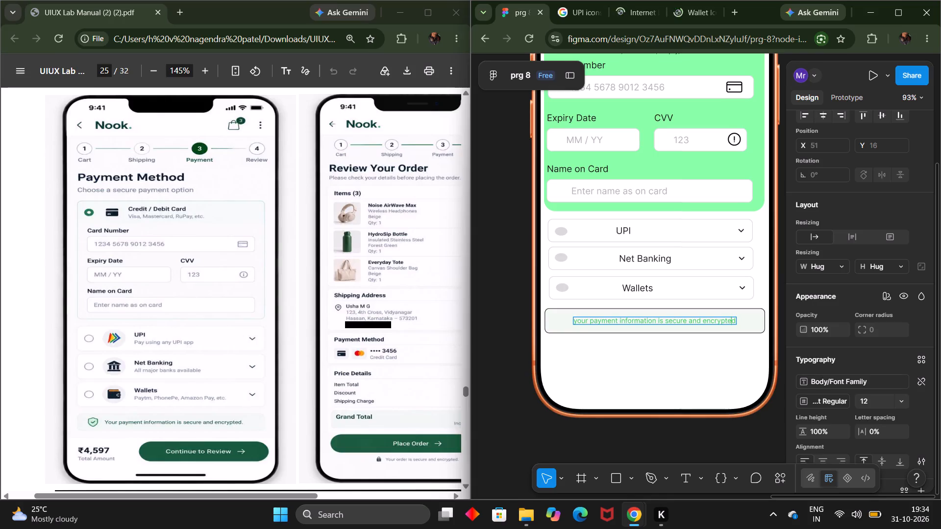
key(Left)
key(Left)
key(Left)
key(Left)
key(Left)
key(Left)
key(space)
key(space)
key(space)
key(space)
key(space)
key(space)
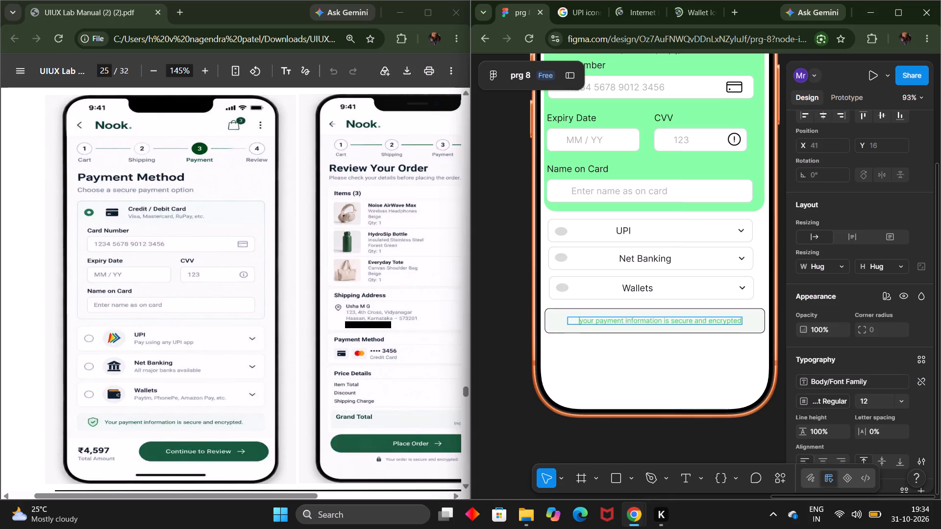
key(space)
key(space)
Add a full stop at the end of the security banner's text, after "encrypted".
key(Left)
key(Left)
key(Left)
key(Right)
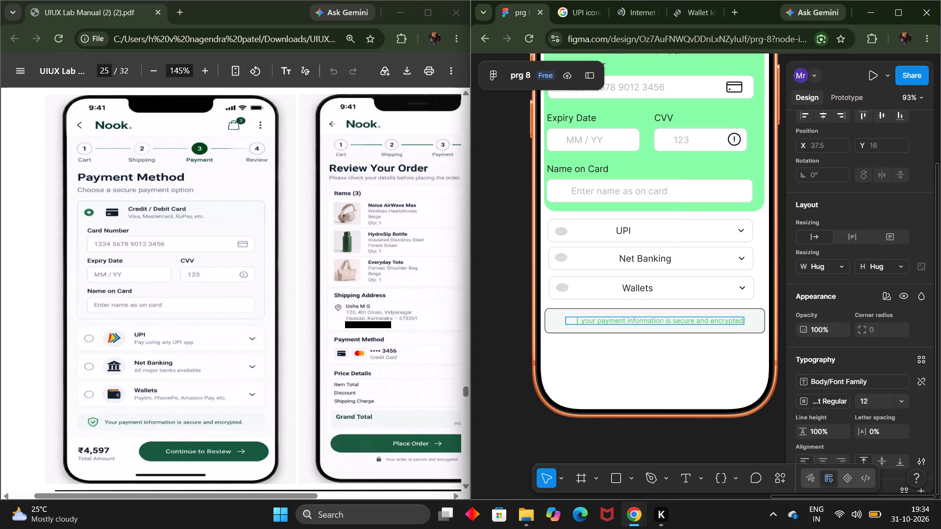
key(Right)
key(Right)
key(Right)
key(Right)
key(Right)
key(Right)
key(Right)
key(Right)
key(Right)
key(Right)
key(Right)
key(Right)
key(Right)
key(Right)
key(Right)
key(Right)
key(Right)
key(Right)
key(Right)
key(Right)
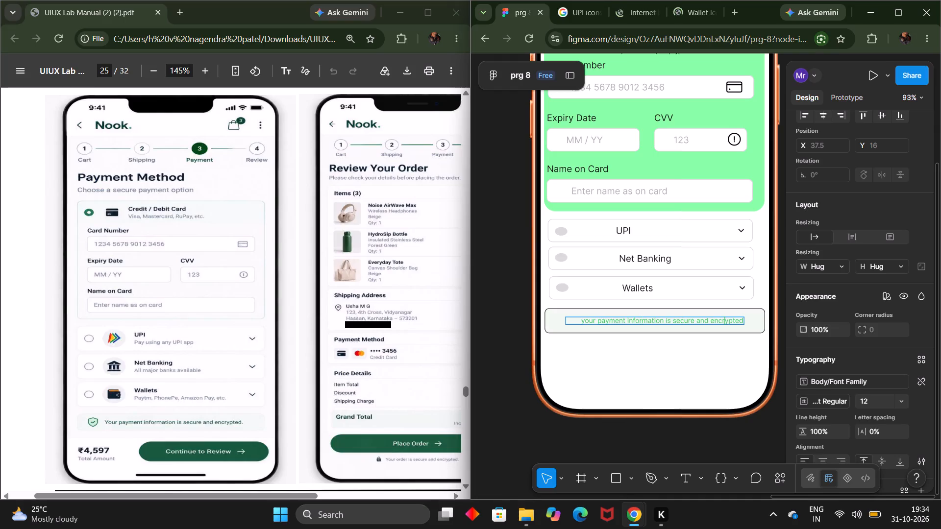
key(Right)
key(Right)
key(Right)
key(Right)
key(Right)
key(period)
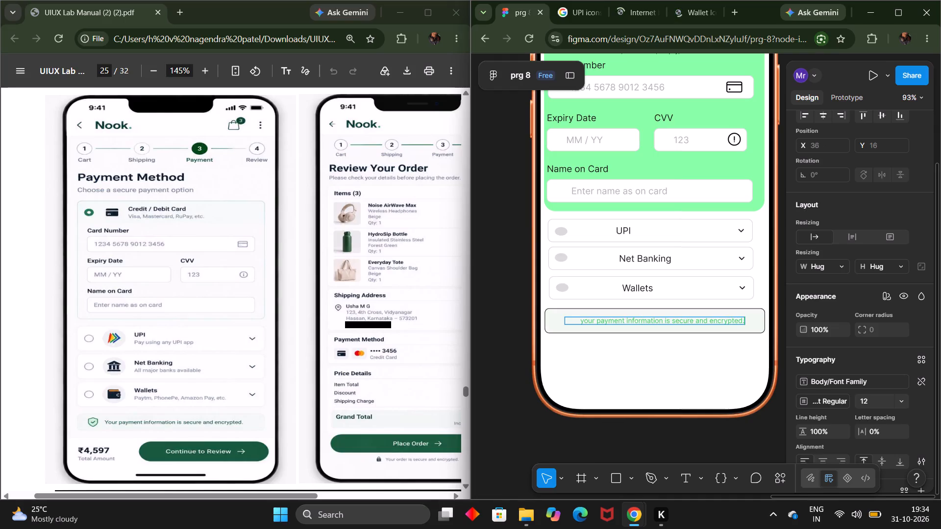
key(Left)
key(Left)
key(Left)
key(Left)
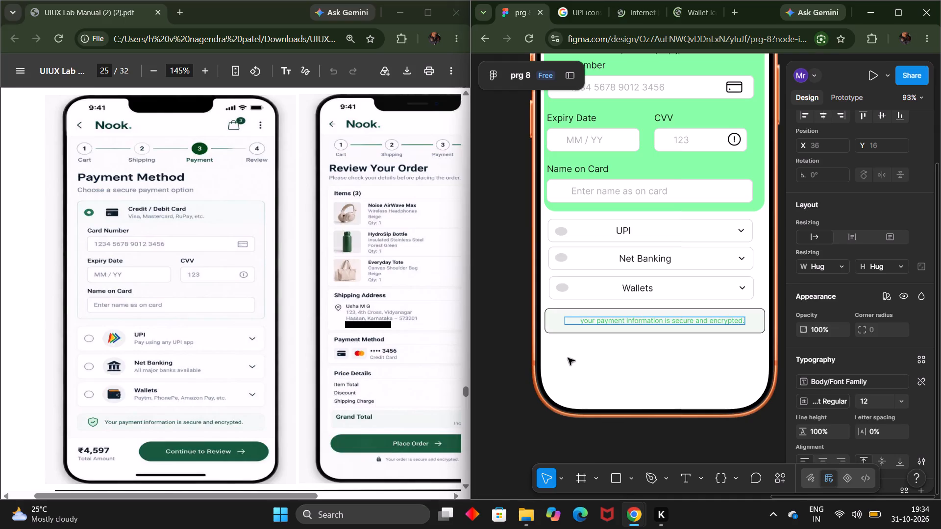
click(574, 358)
click(574, 358)
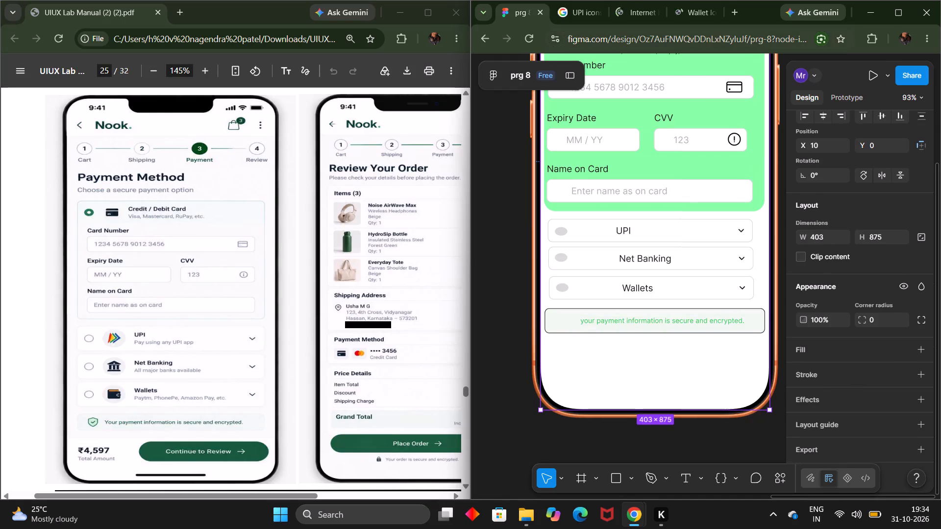
Switch to the Flaticon wallet icons page and copy the image of the first solid black wallet icon.
click(740, 15)
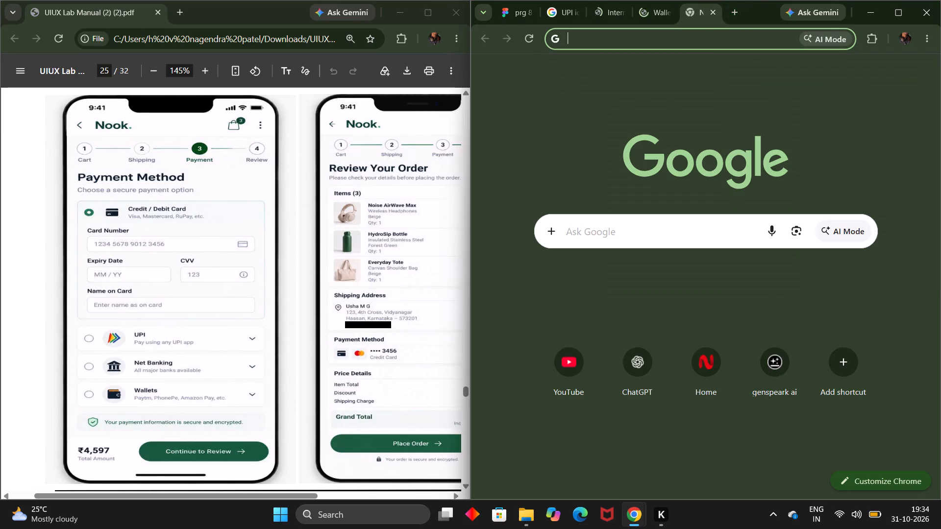
click(653, 10)
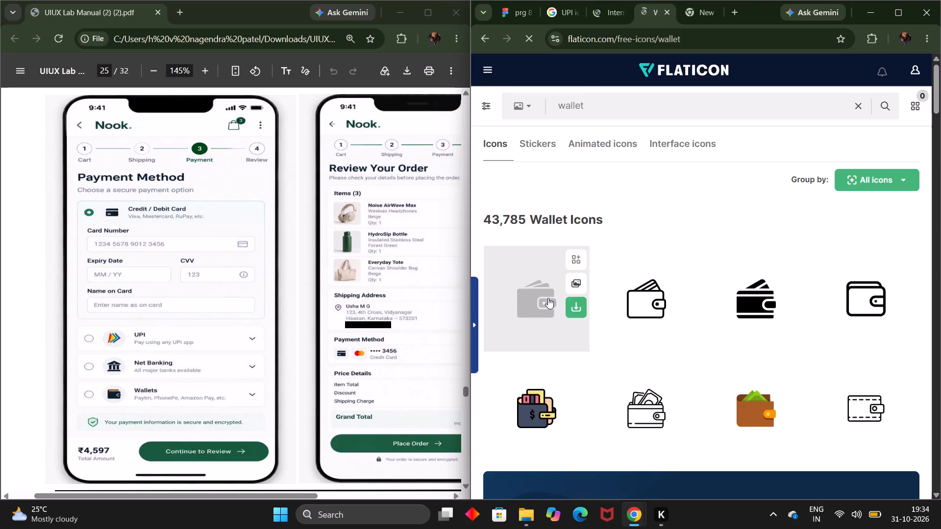
right_click(531, 292)
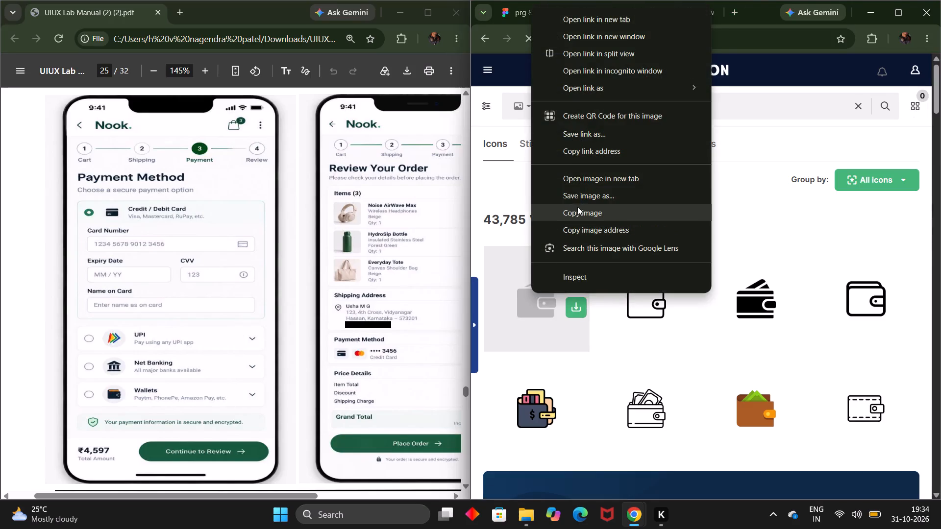
click(577, 210)
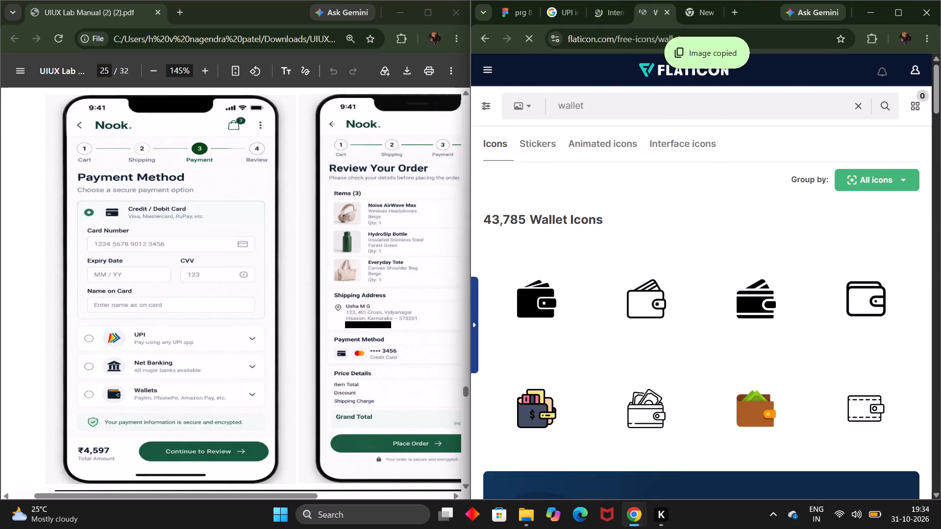
Replace the Flaticon search term "wallet" with "secured pa".
click(601, 113)
key(BackSpace)
key(BackSpace)
key(BackSpace)
key(BackSpace)
key(BackSpace)
key(BackSpace)
key(BackSpace)
key(BackSpace)
key(BackSpace)
key(BackSpace)
key(BackSpace)
key(BackSpace)
key(BackSpace)
text(se)
text(cured)
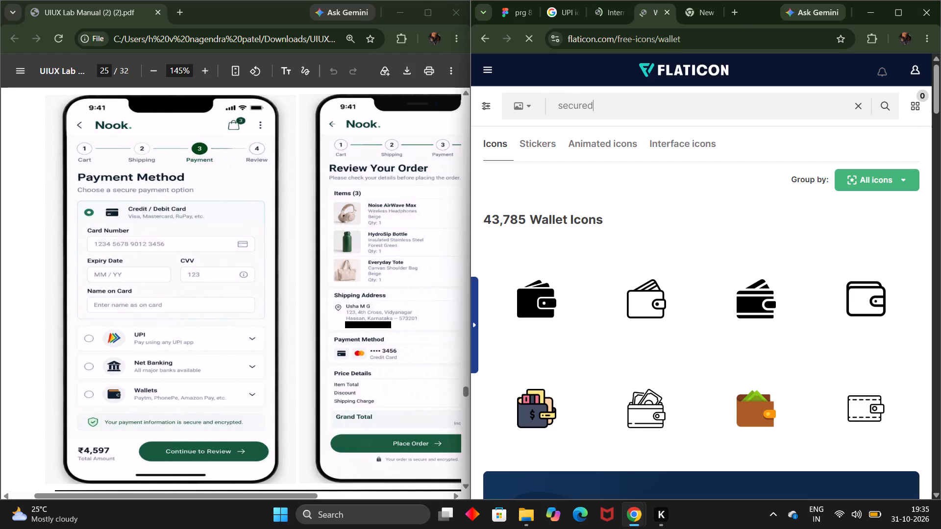
key(space)
text(pa)
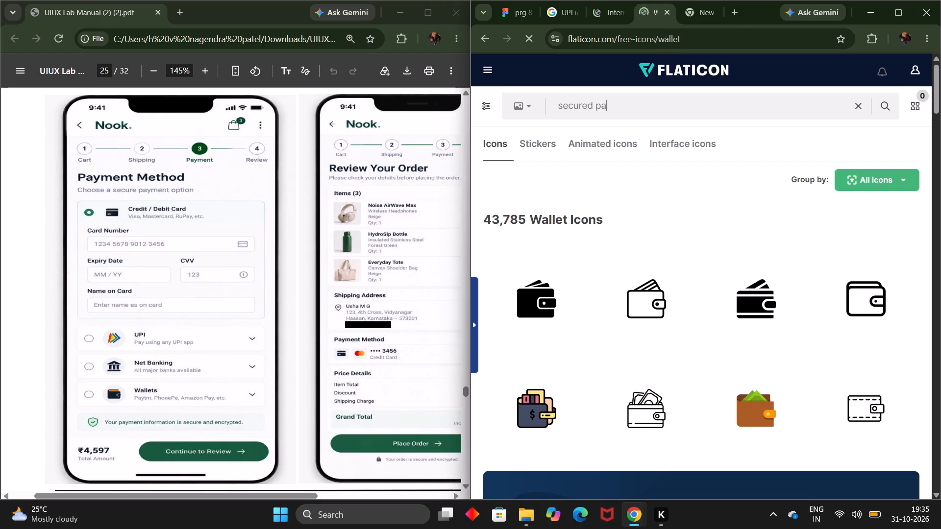
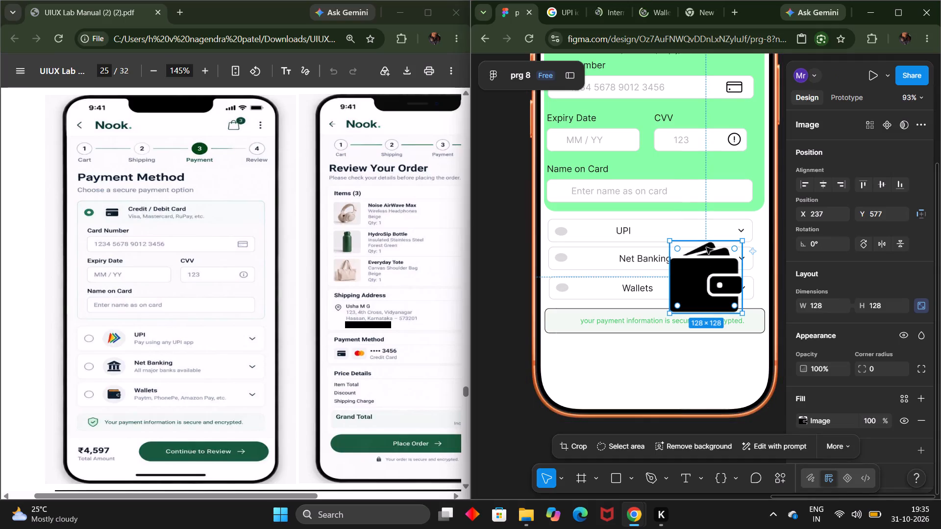
Scale the wallet image down to about 31 × 31 and place it in the Wallets row, between the radio oval and the label.
drag(707, 239, 697, 278)
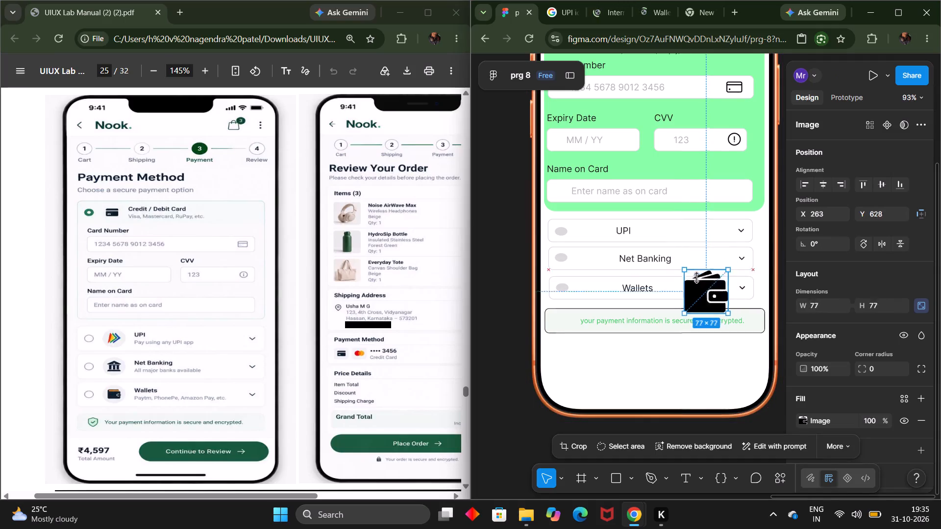
drag(697, 278, 696, 289)
drag(706, 304, 603, 289)
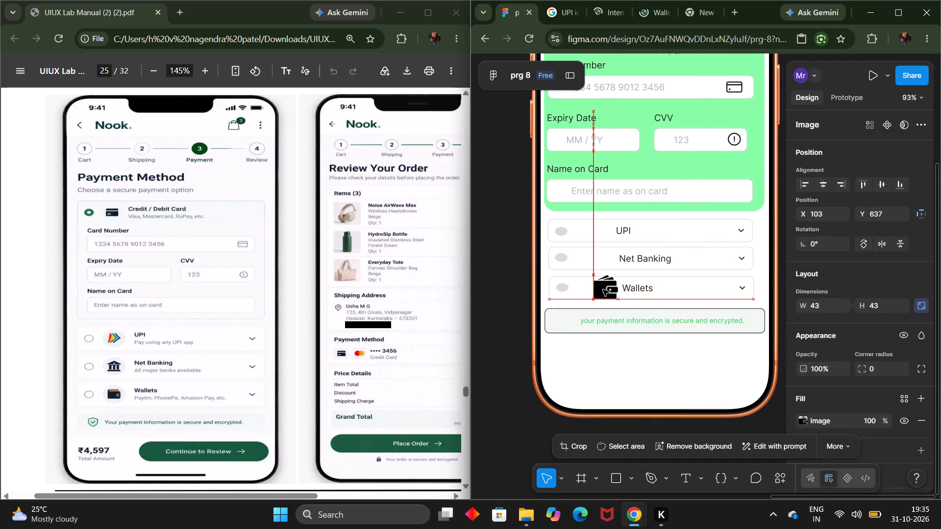
drag(603, 289, 602, 287)
drag(606, 270, 606, 278)
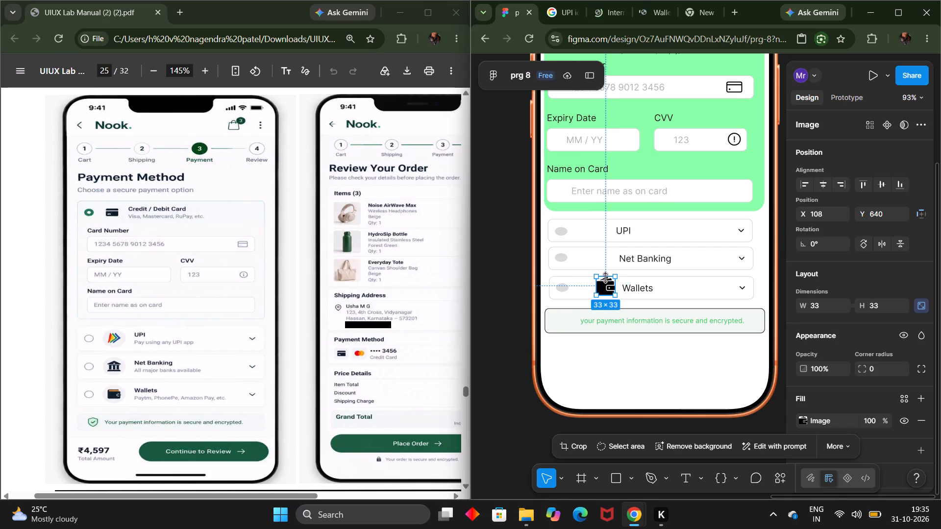
drag(604, 289, 596, 290)
click(519, 359)
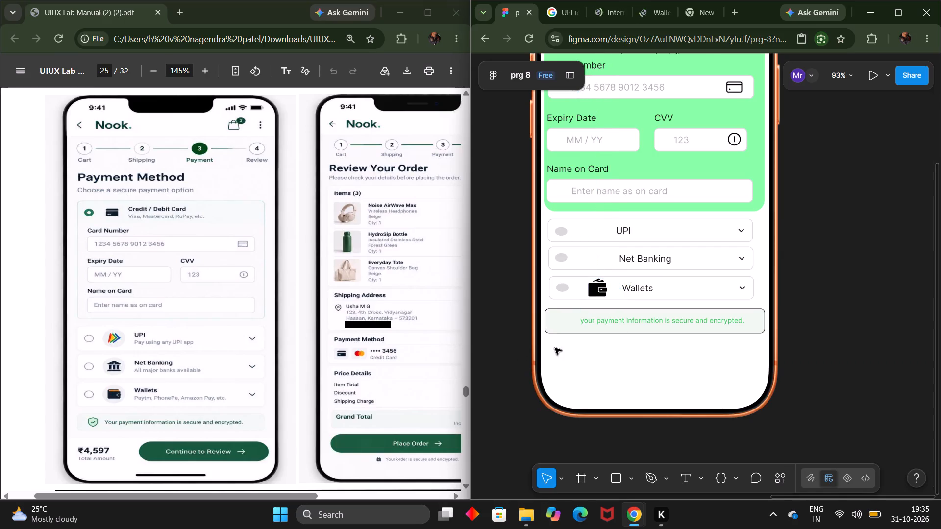
Insert five spaces in front of the "Wallets" label text in its payment option row.
triple_click(640, 291)
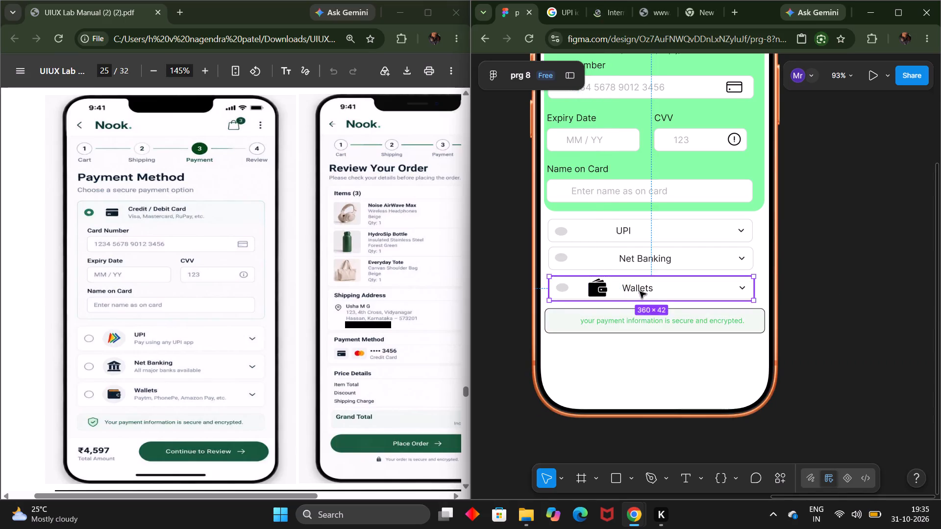
double_click(624, 288)
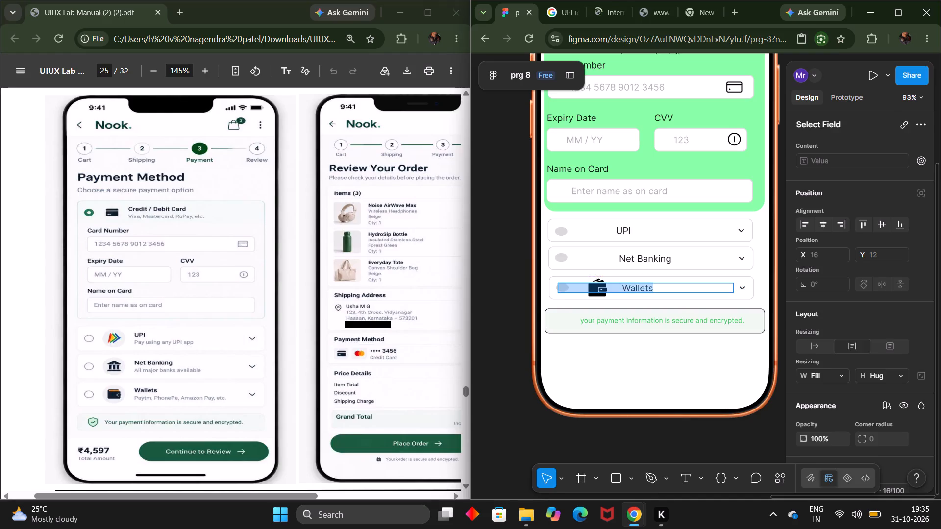
click(624, 288)
click(624, 288)
key(space)
key(space)
key(space)
key(space)
key(space)
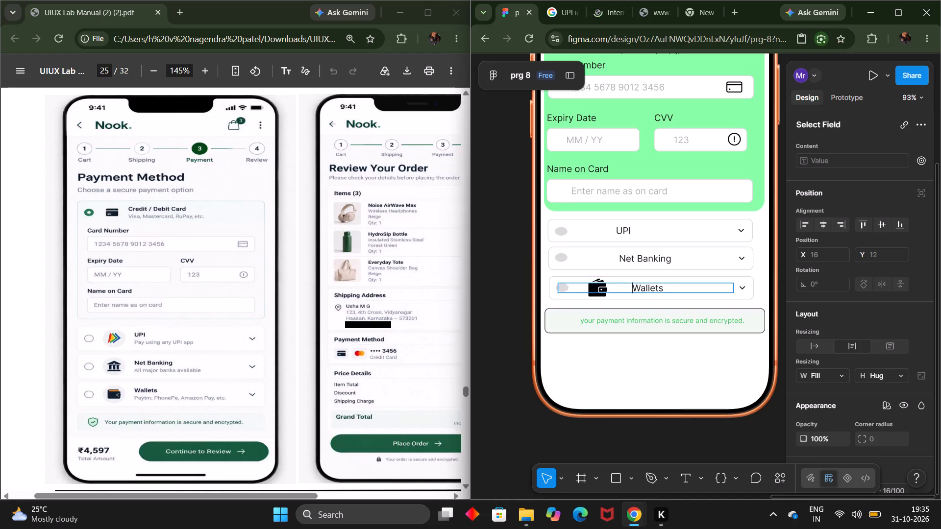
click(545, 447)
click(545, 447)
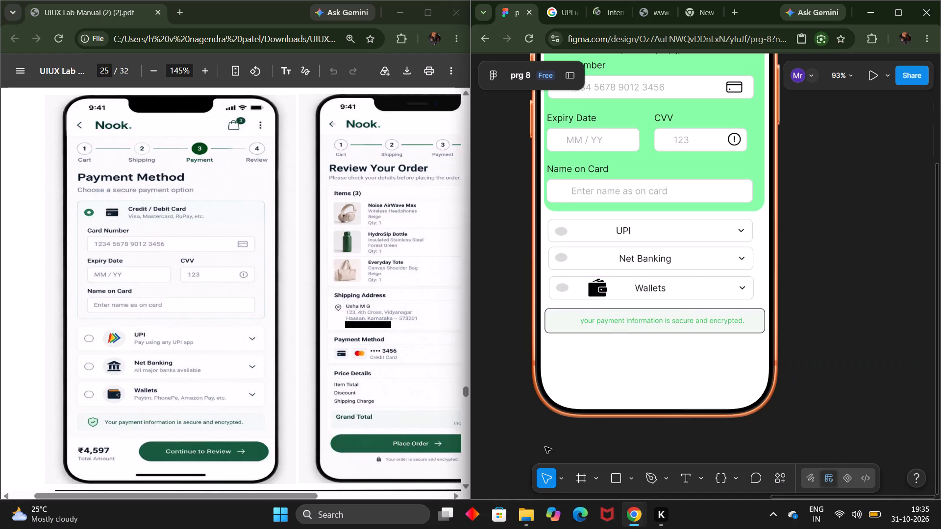
Nudge the wallet icon in the Wallets row slightly, to X 94, Y 642.
click(598, 292)
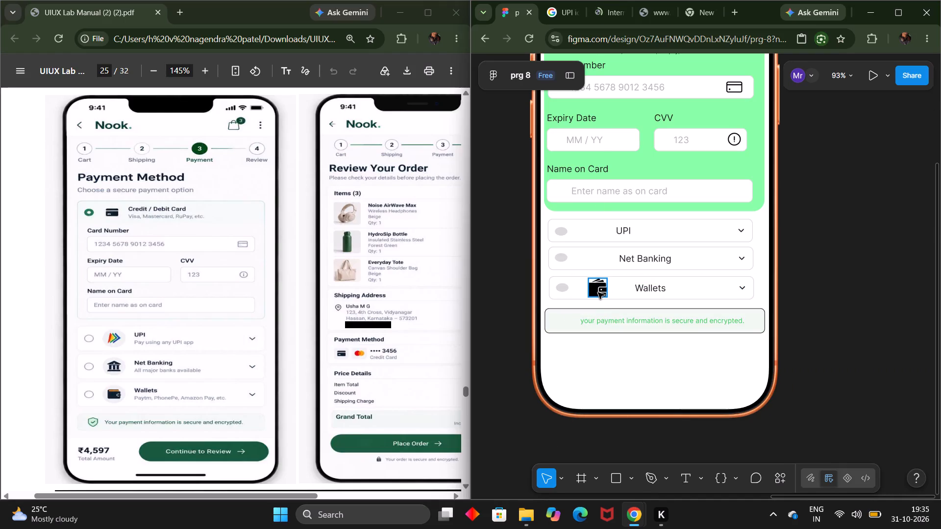
click(596, 296)
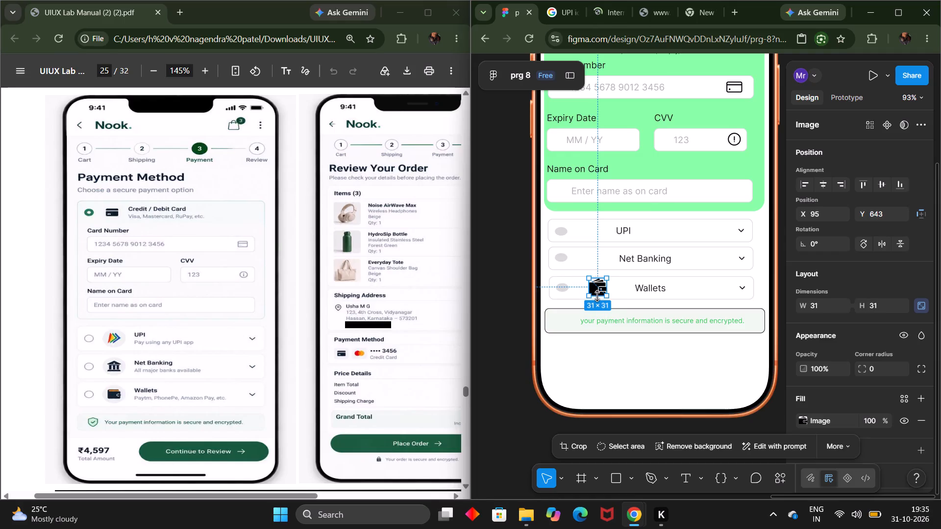
click(597, 289)
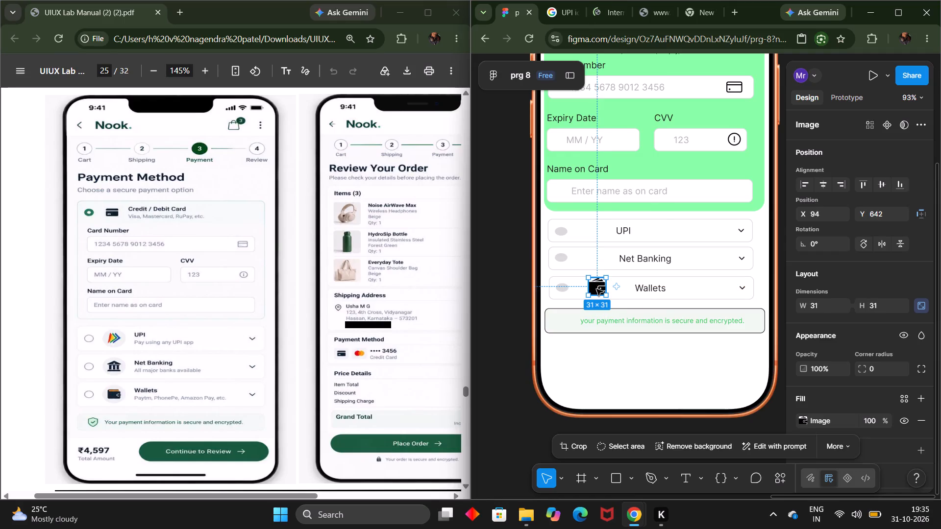
click(497, 363)
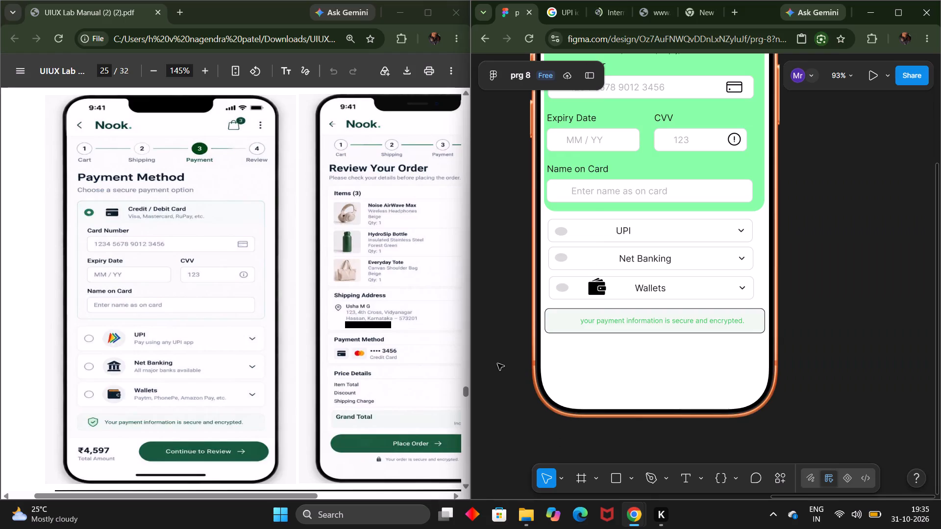
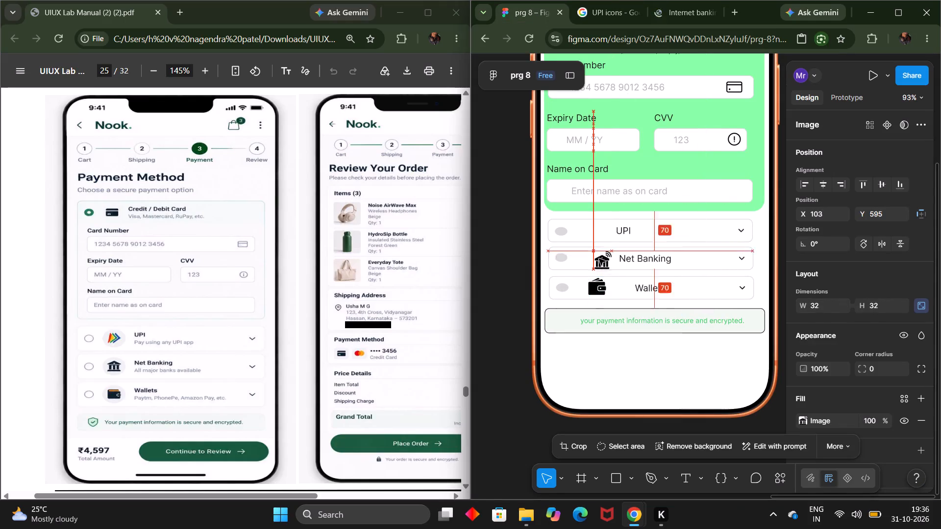
Move the bank icon in the Net Banking row to X 93, Y 591, between the radio oval and the label.
drag(599, 259, 594, 257)
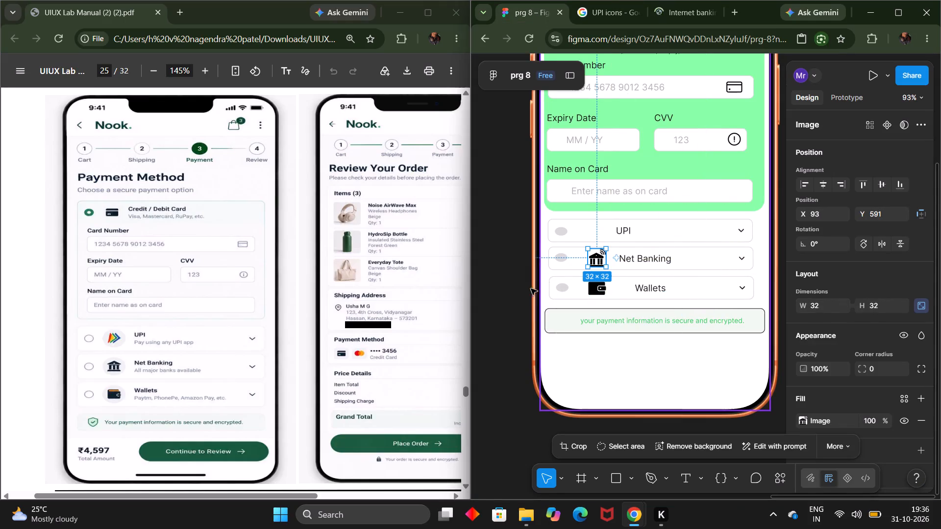
click(520, 292)
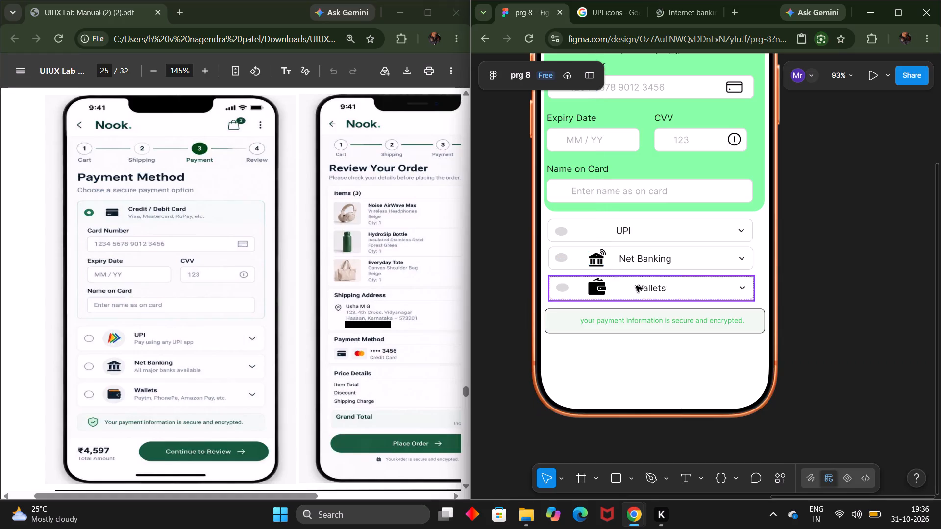
Shift the "Wallets" label closer to its icon by deleting five leading spaces and adding two back.
click(645, 288)
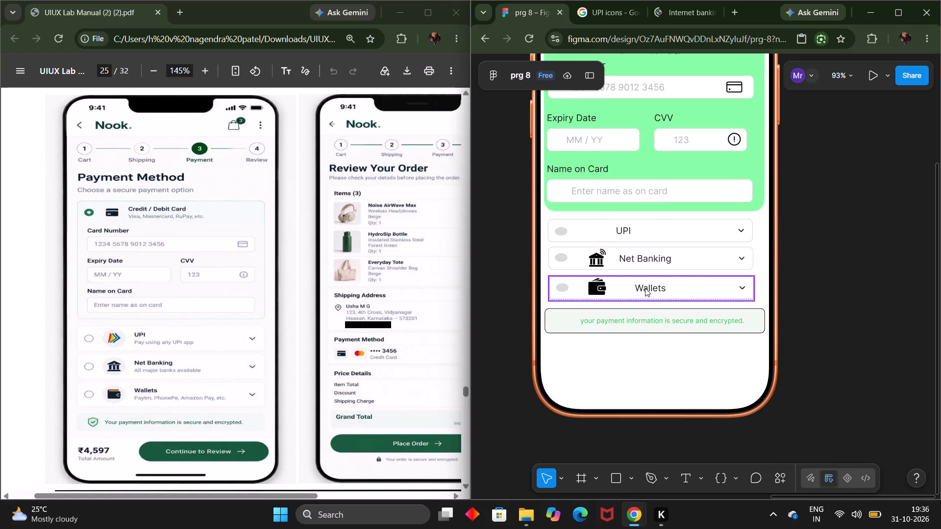
triple_click(645, 288)
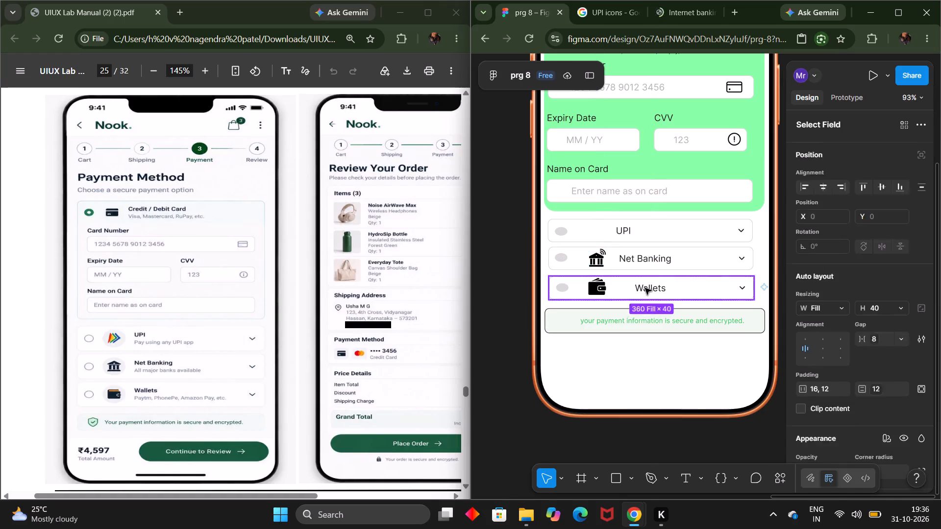
click(637, 288)
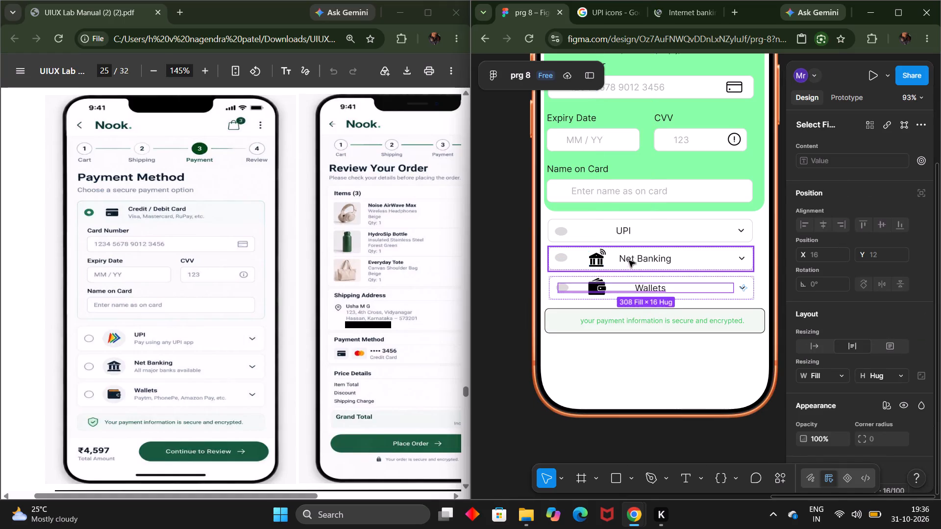
double_click(638, 287)
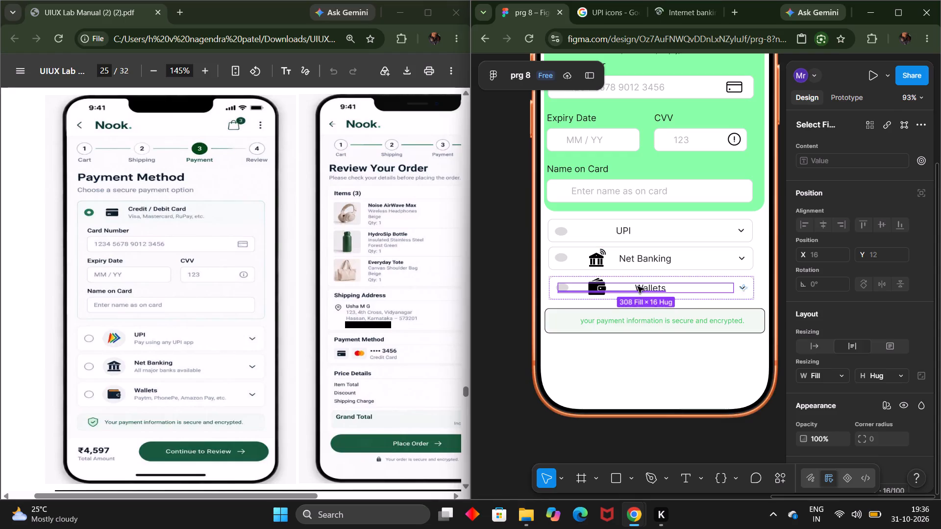
click(638, 287)
key(BackSpace)
key(BackSpace)
key(BackSpace)
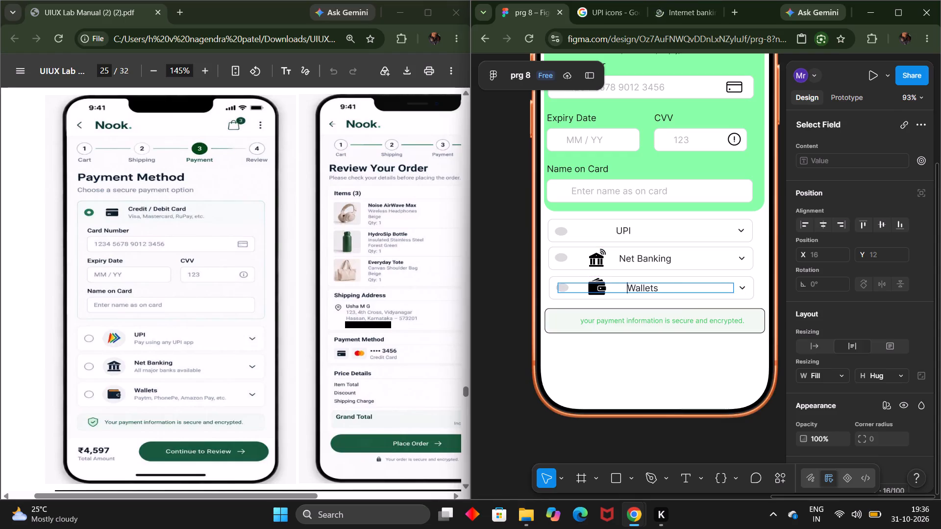
key(BackSpace)
key(BackSpace)
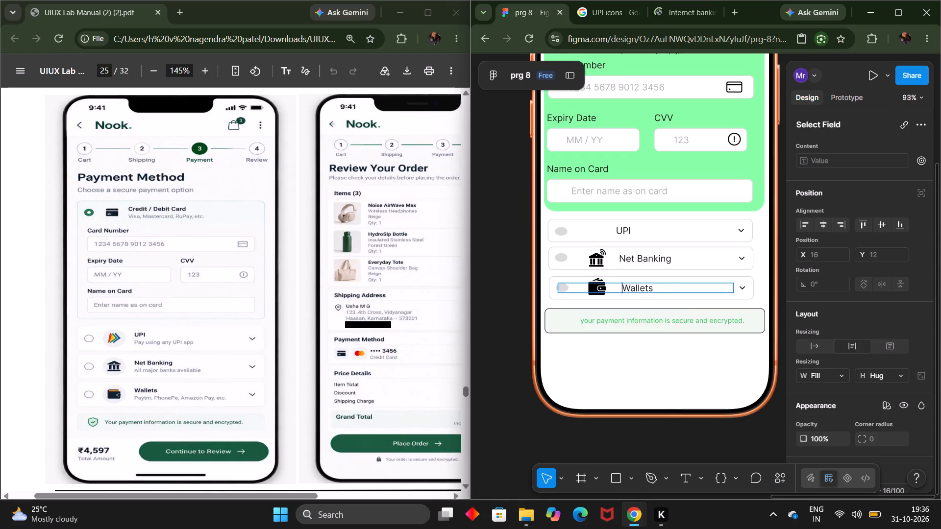
key(space)
key(space)
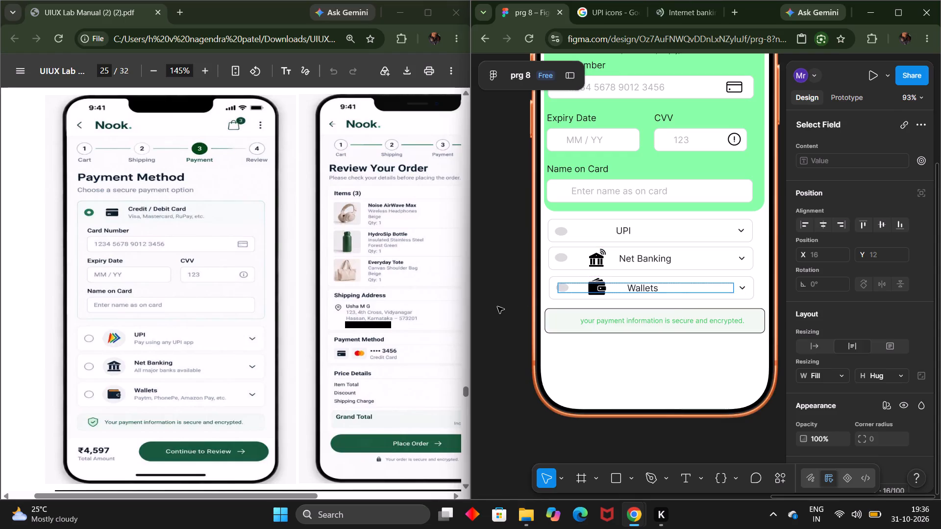
click(497, 307)
click(497, 307)
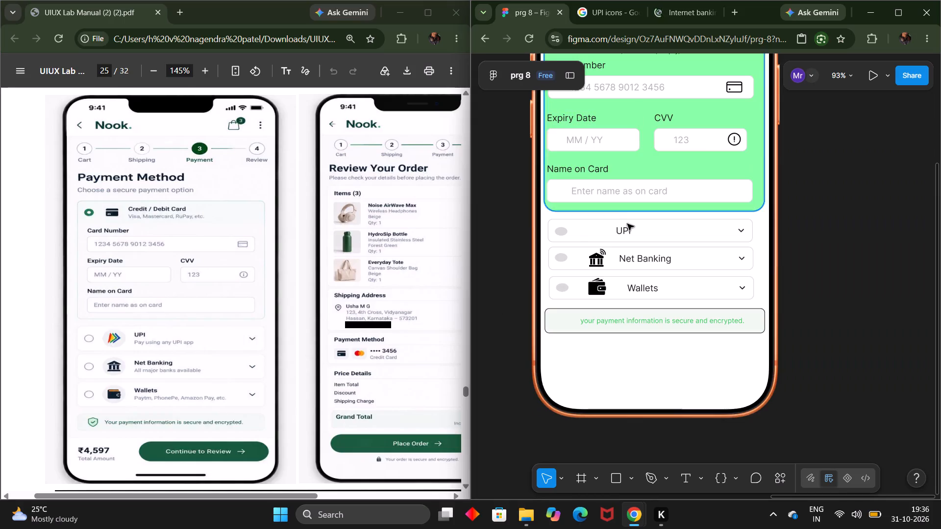
Insert three spaces in front of the "UPI" label text in its payment option row.
double_click(624, 230)
triple_click(619, 231)
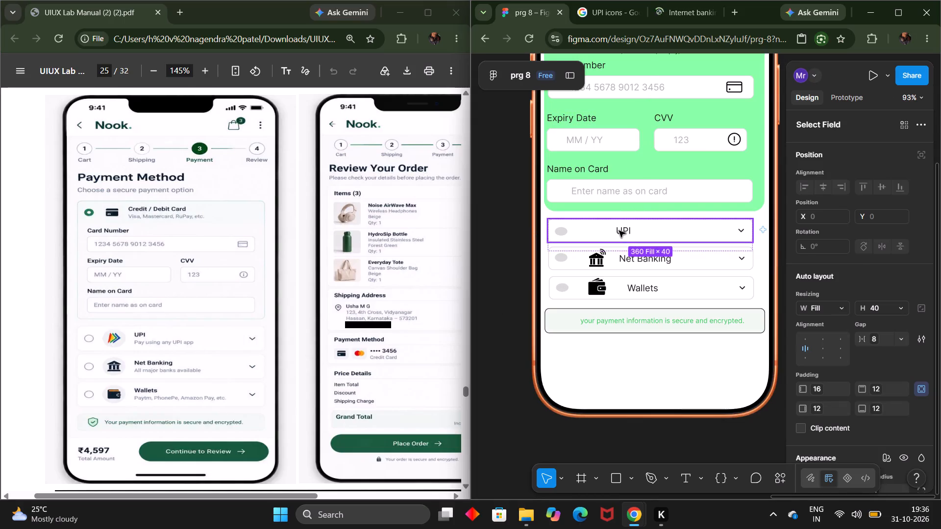
triple_click(619, 231)
click(619, 231)
click(619, 231)
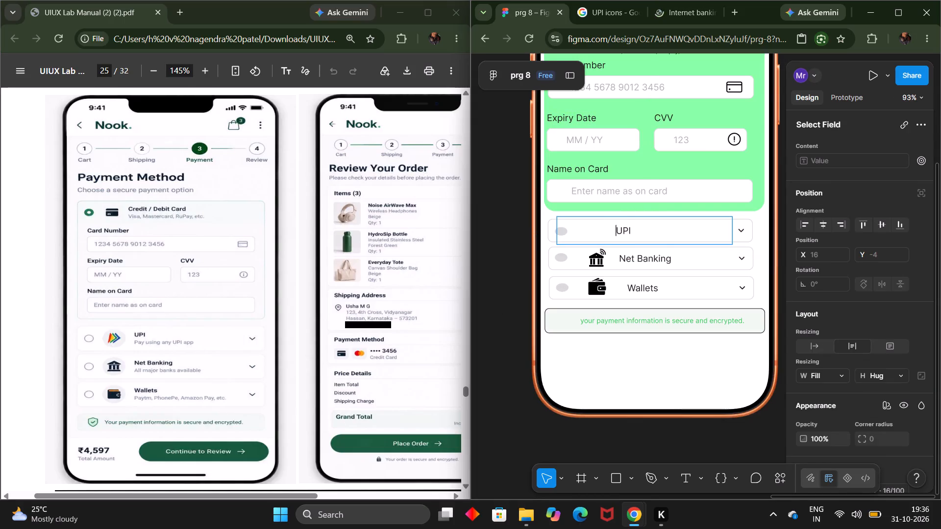
key(space)
key(space)
key(space)
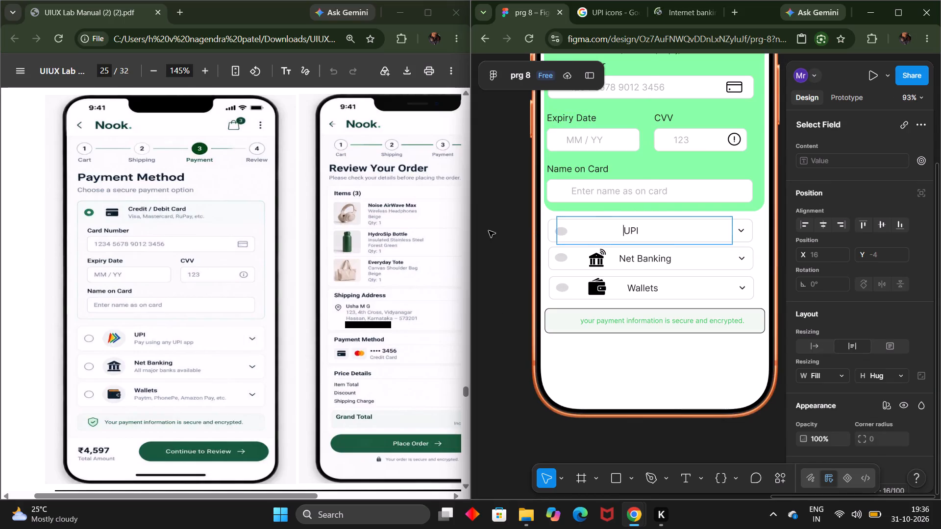
click(489, 231)
click(493, 225)
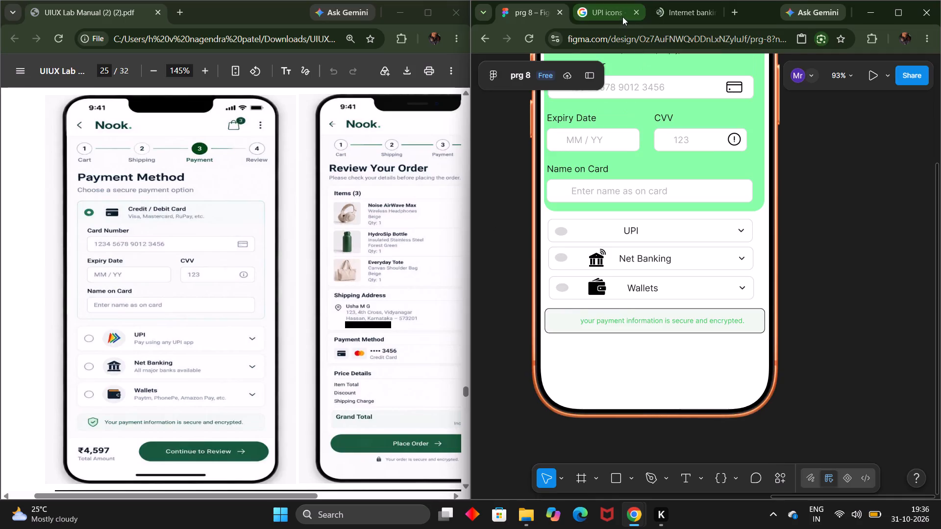
Browse the "UPI icons" image results for a UPI logo and open the IconScout free UPI logo icon's page in a new tab.
click(622, 17)
scroll(782, 265, down, 1)
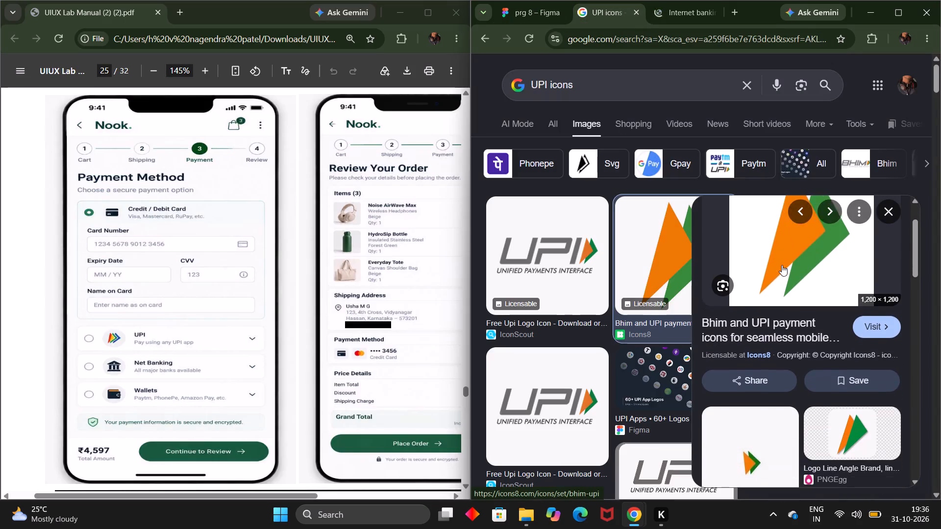
scroll(782, 265, down, 2)
scroll(781, 342, down, 2)
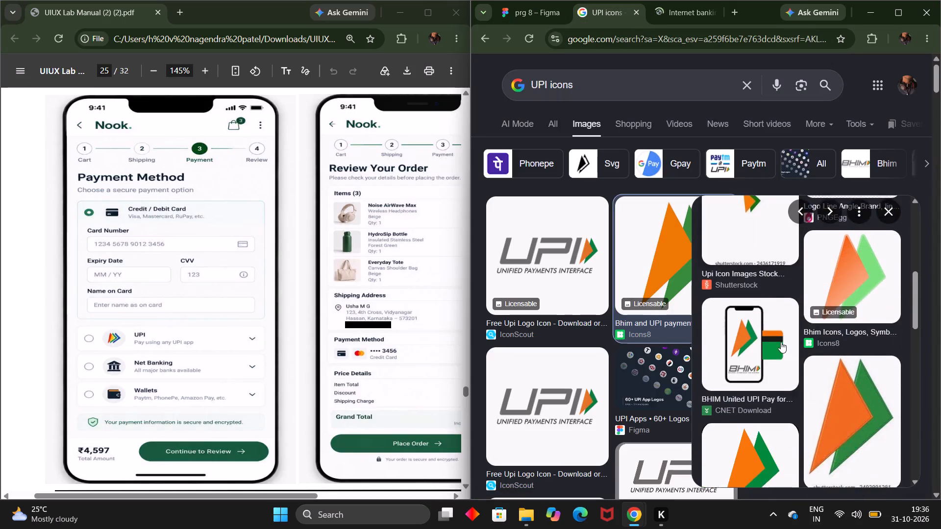
scroll(781, 342, down, 1)
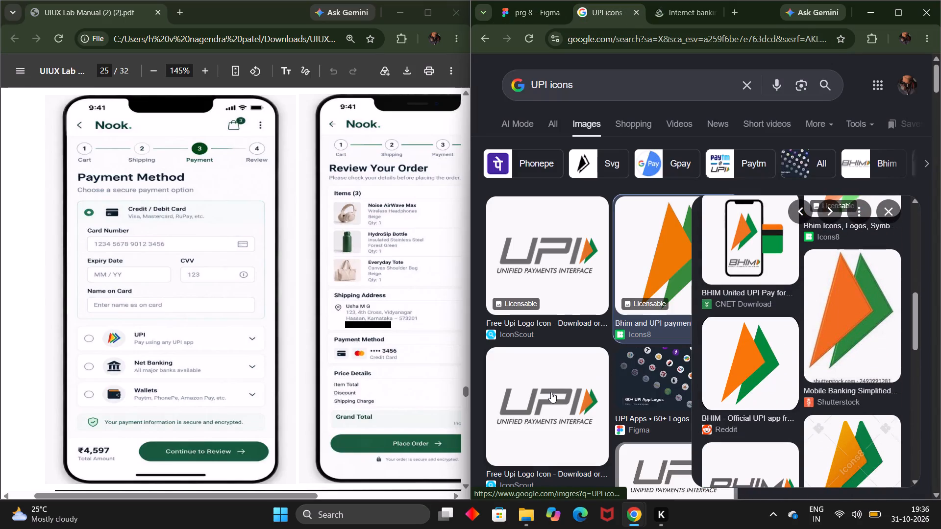
click(551, 392)
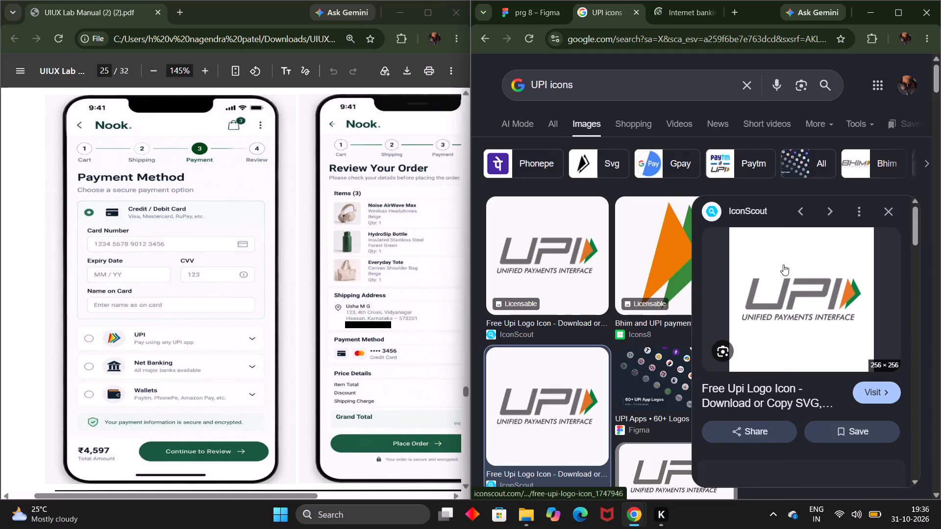
right_click(783, 264)
click(815, 240)
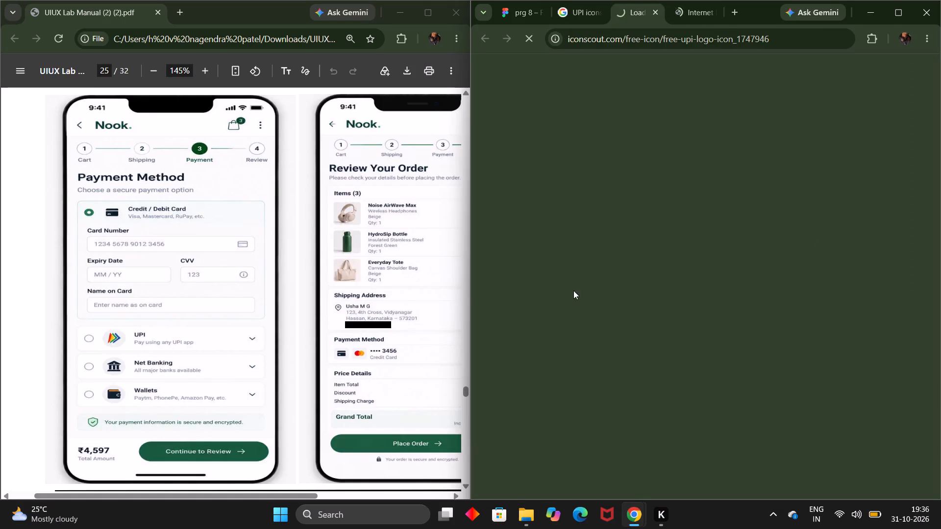
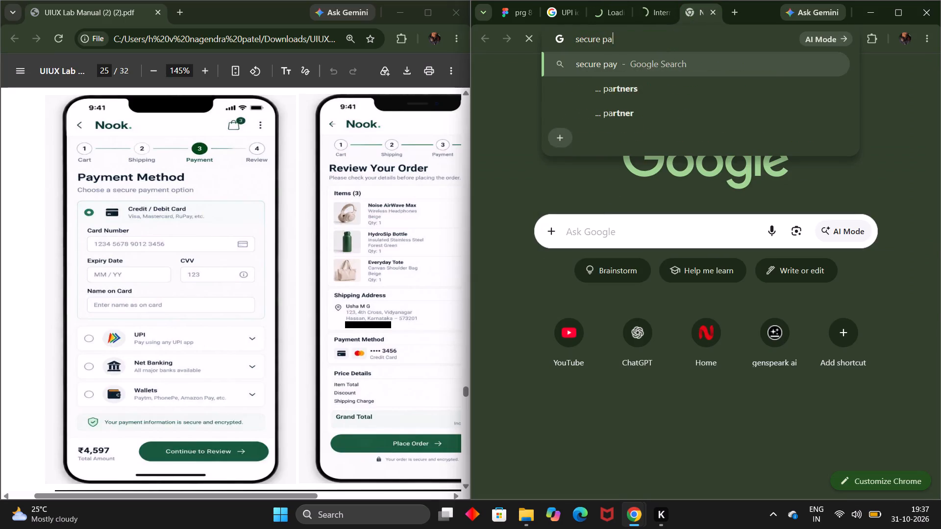
Search the web for "secure payment icons" in the new browser tab.
text(ment)
key(space)
text(icons)
key(Return)
Copy the UPI logo image from its IconScout page and paste it into the prg 8 Figma design.
click(608, 10)
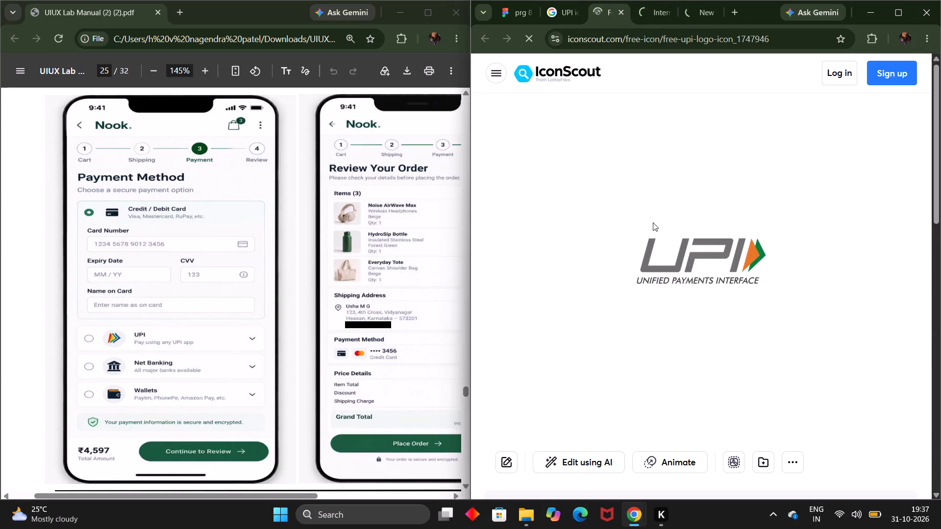
right_click(653, 223)
click(673, 270)
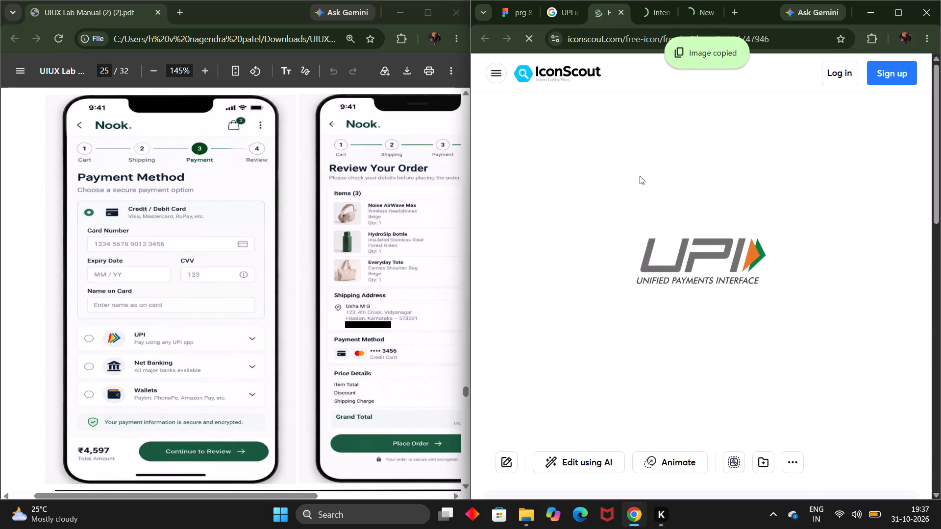
click(508, 6)
click(836, 311)
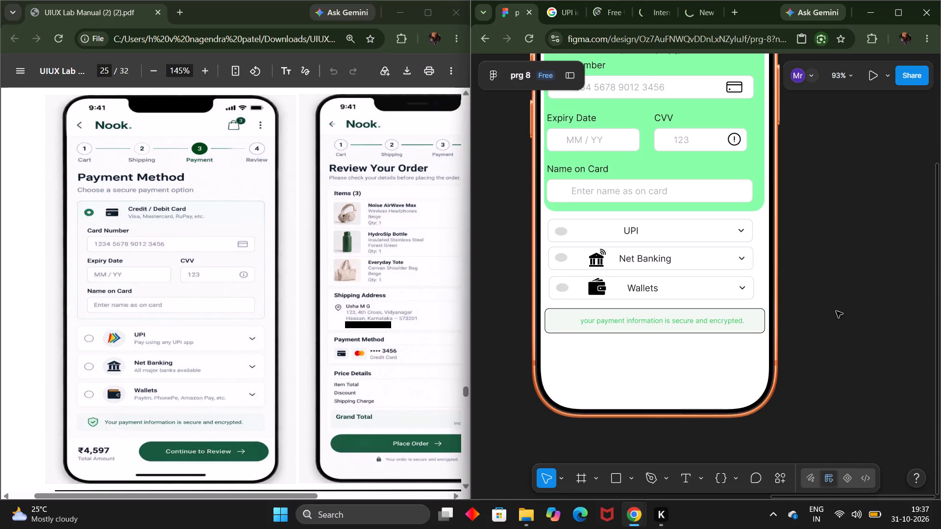
key(ctrl+v)
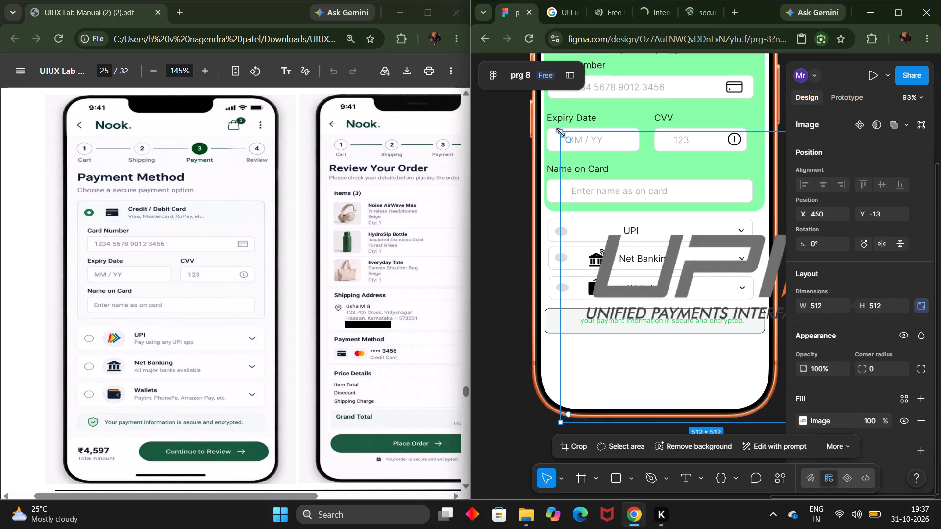
Scale the pasted UPI logo down to 46 × 46 and bring it into the blank area below the security banner.
drag(561, 132, 772, 392)
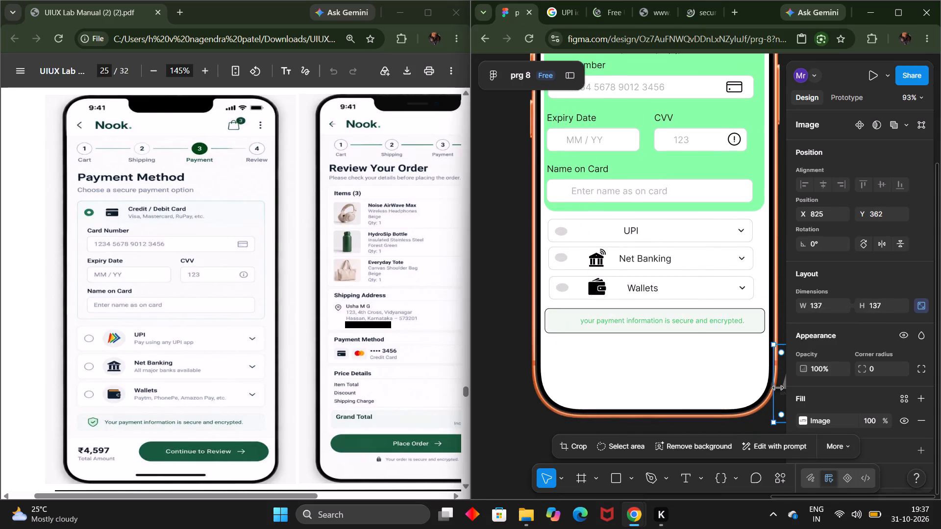
click(783, 385)
drag(780, 384, 617, 366)
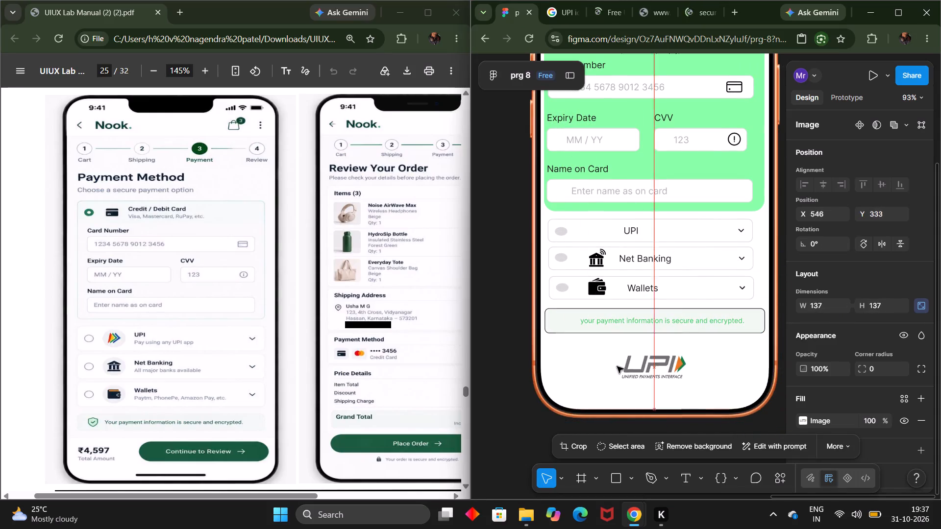
drag(617, 366, 618, 367)
drag(647, 323, 647, 344)
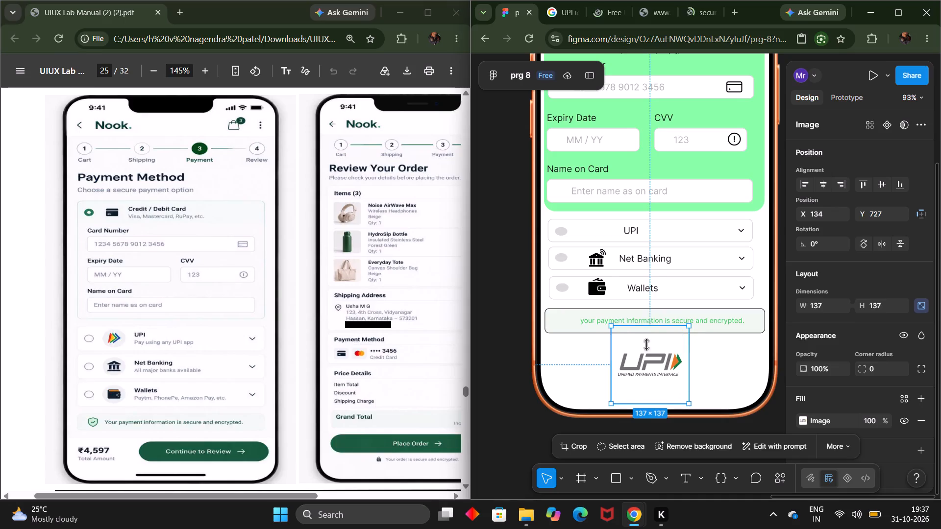
drag(647, 344, 647, 377)
Move the UPI logo into the UPI row between the radio oval and the label, and enlarge it to 68 × 68.
drag(647, 385, 592, 231)
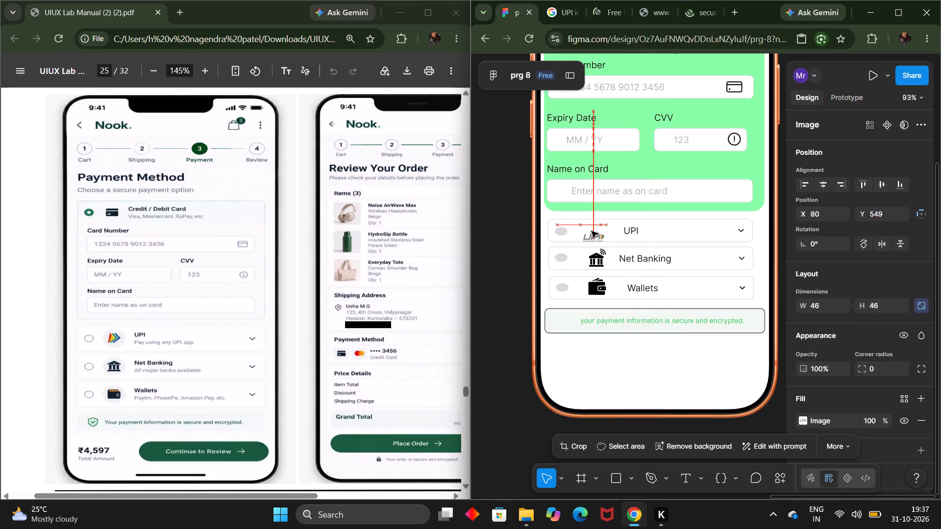
drag(592, 231, 593, 227)
drag(594, 245, 594, 251)
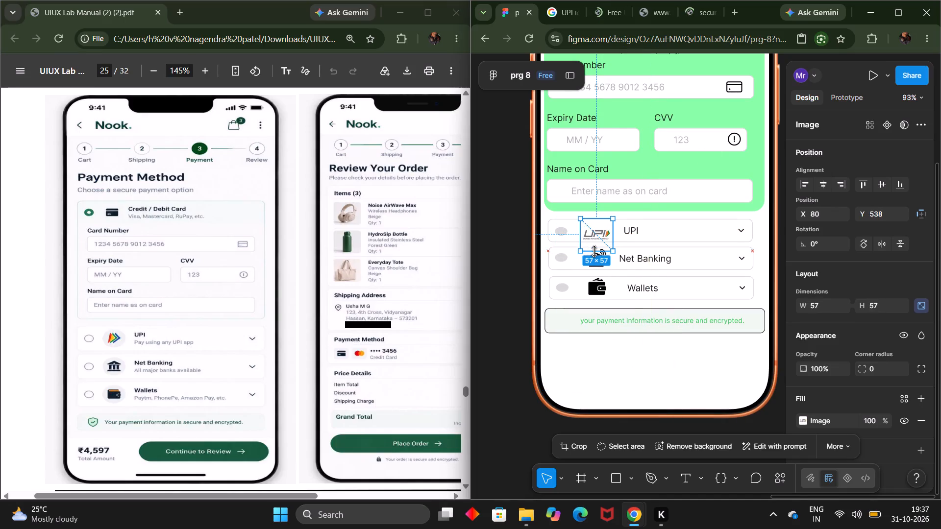
drag(594, 251, 594, 258)
Fine-tune the UPI logo's placement in its payment row to X 75, Y 527.
drag(597, 244, 597, 239)
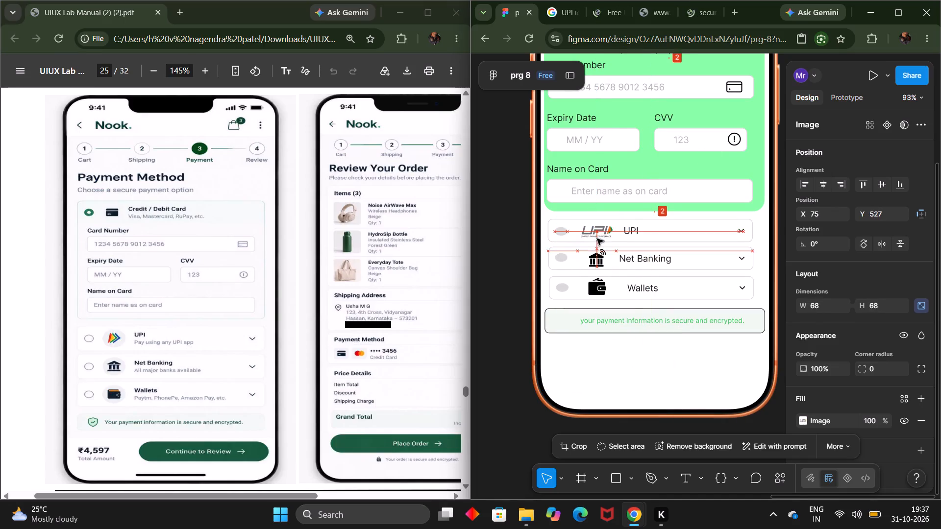
drag(597, 239, 596, 240)
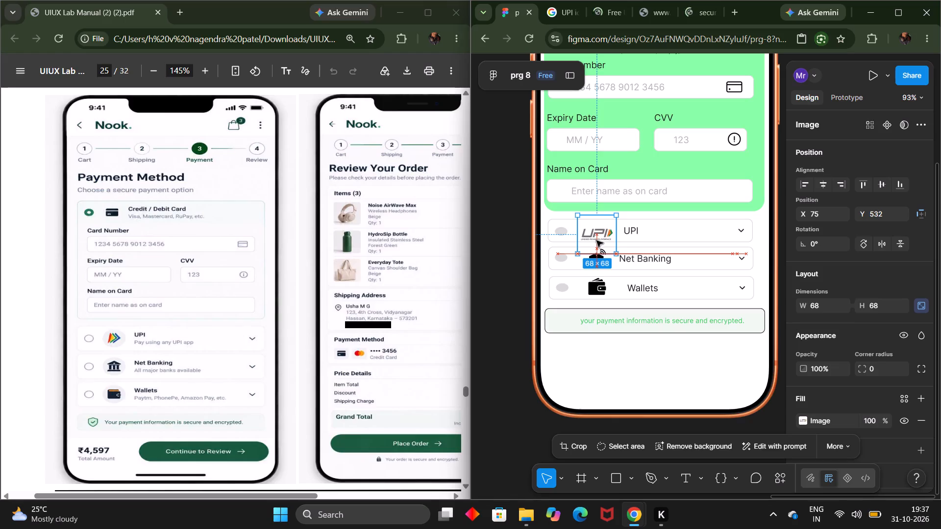
drag(596, 240, 596, 240)
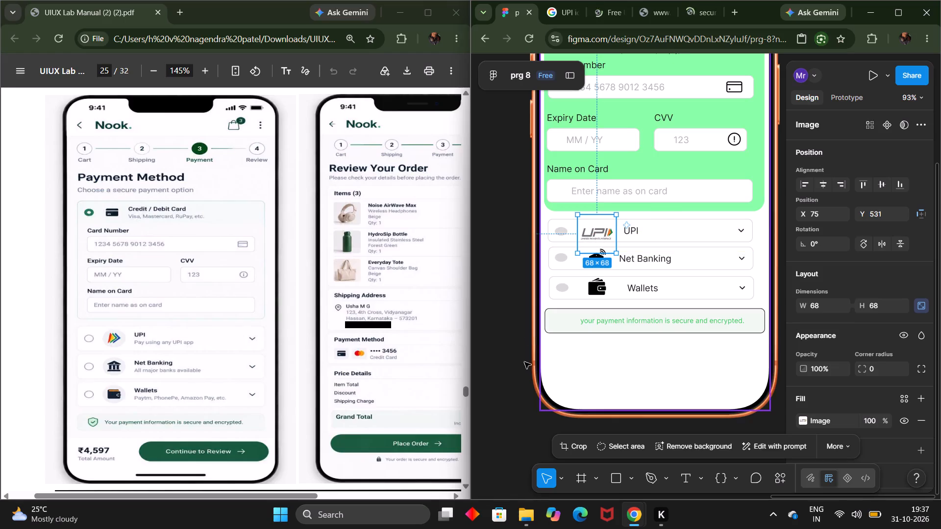
click(508, 388)
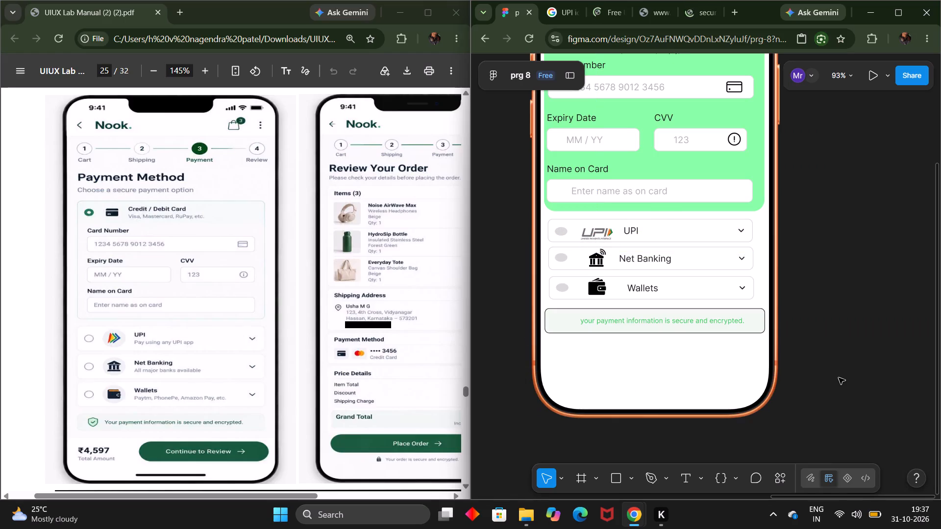
click(589, 236)
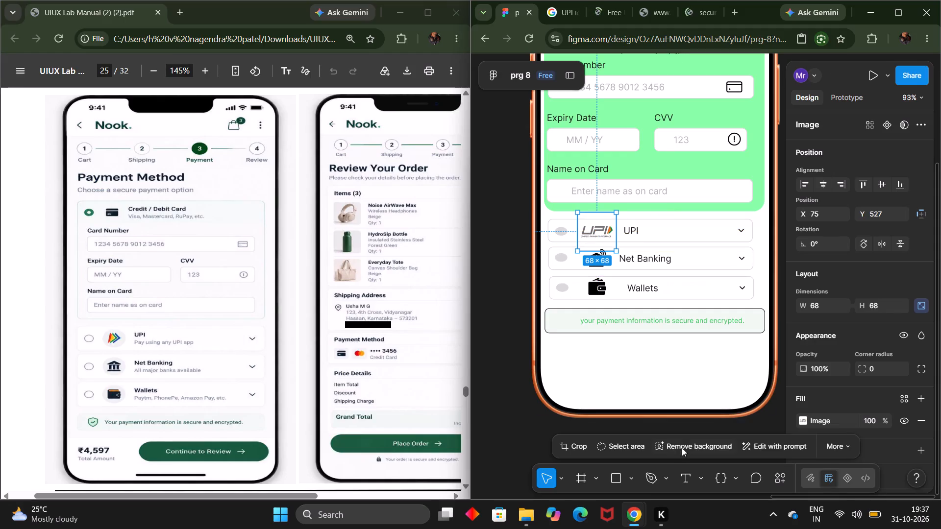
click(496, 440)
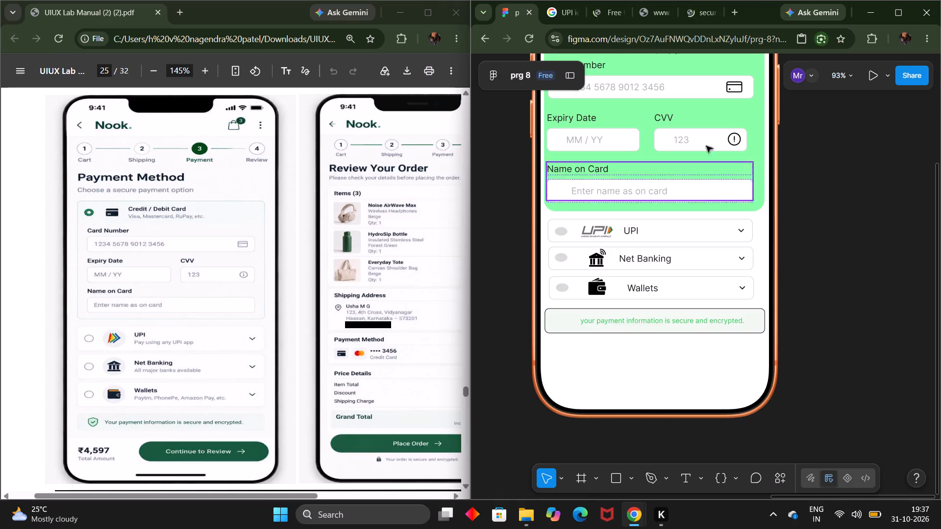
Switch to the browser tab with the Flaticon "secure payment" search.
click(652, 10)
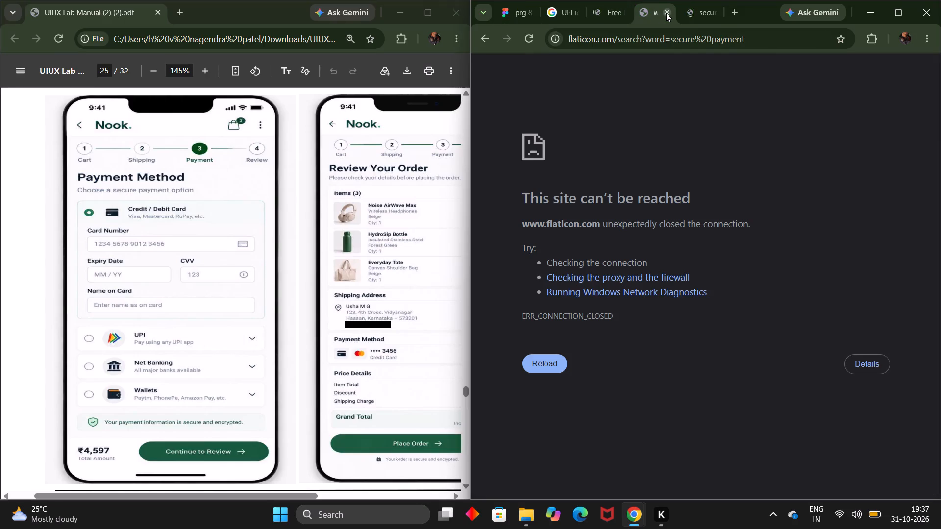
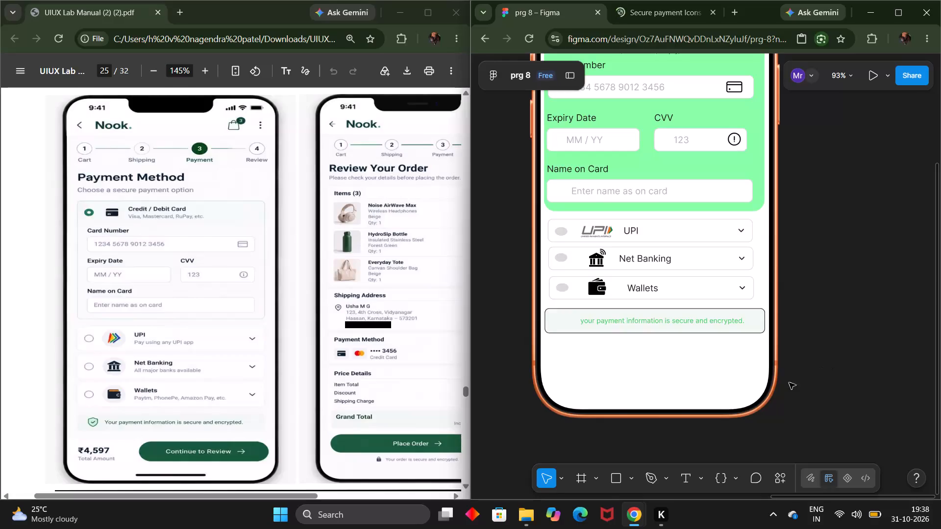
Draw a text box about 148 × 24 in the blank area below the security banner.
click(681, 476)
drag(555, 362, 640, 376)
Check the Total Amount in the cart screen's Order Summary and return to the Payment Method screen.
scroll(478, 340, right, 2)
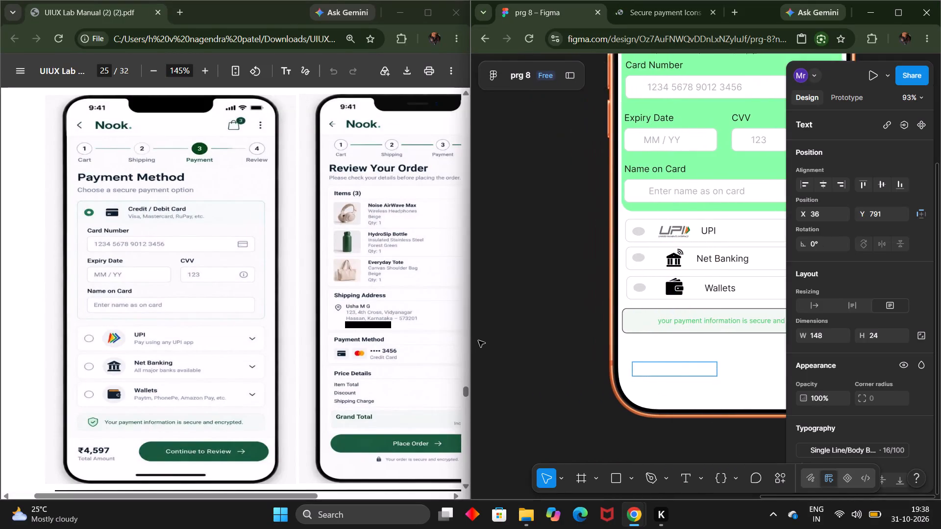
scroll(478, 340, right, 4)
scroll(478, 340, left, 1)
scroll(516, 337, right, 2)
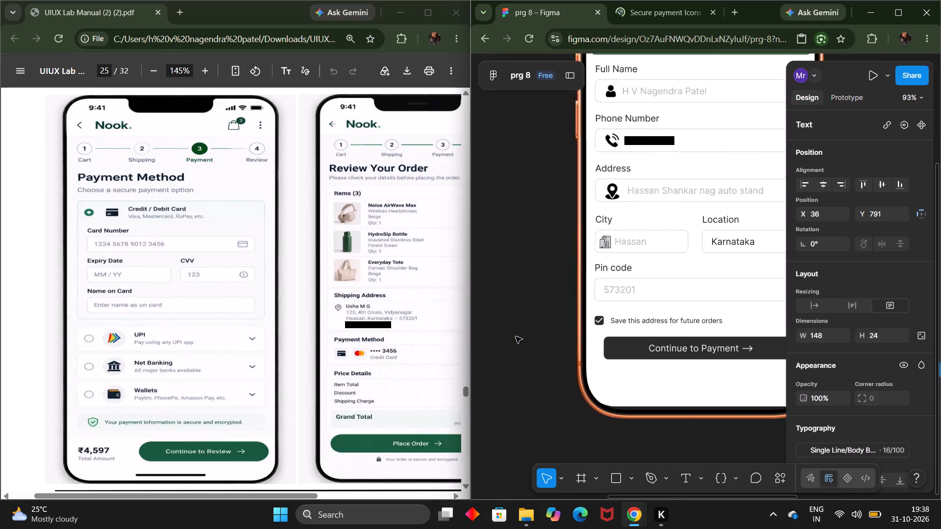
scroll(516, 337, right, 4)
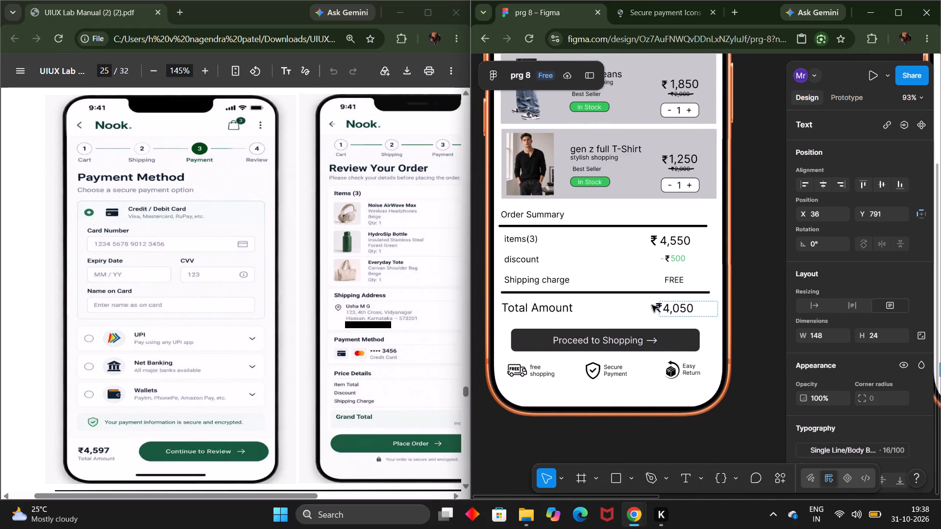
drag(651, 305, 698, 309)
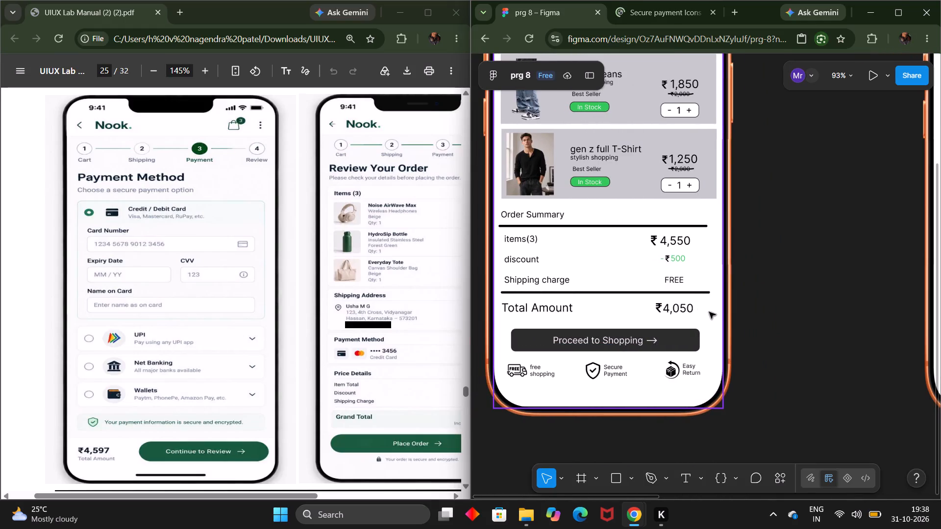
scroll(770, 361, left, 2)
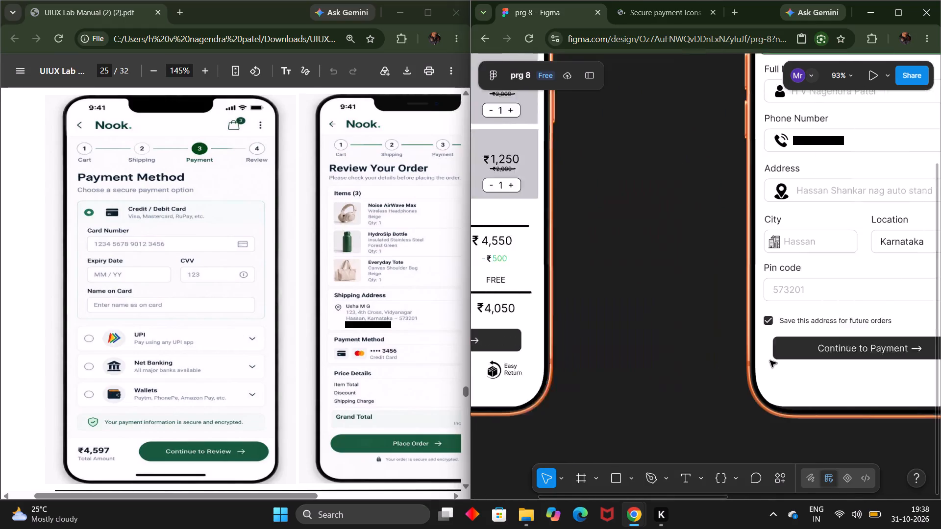
scroll(770, 361, left, 4)
scroll(741, 411, left, 1)
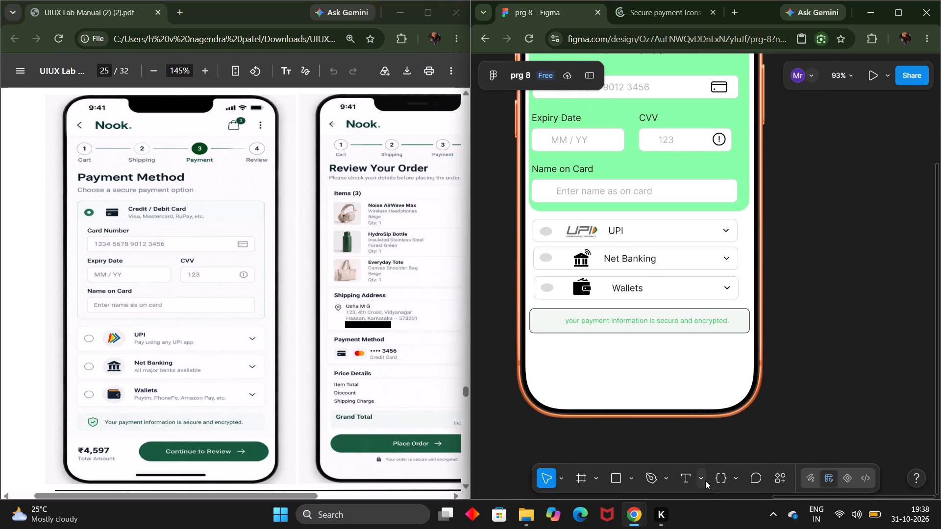
Draw a text box about 156 × 32 below the security banner and enter 4,050, indented with leading spaces.
click(691, 483)
drag(541, 372, 583, 390)
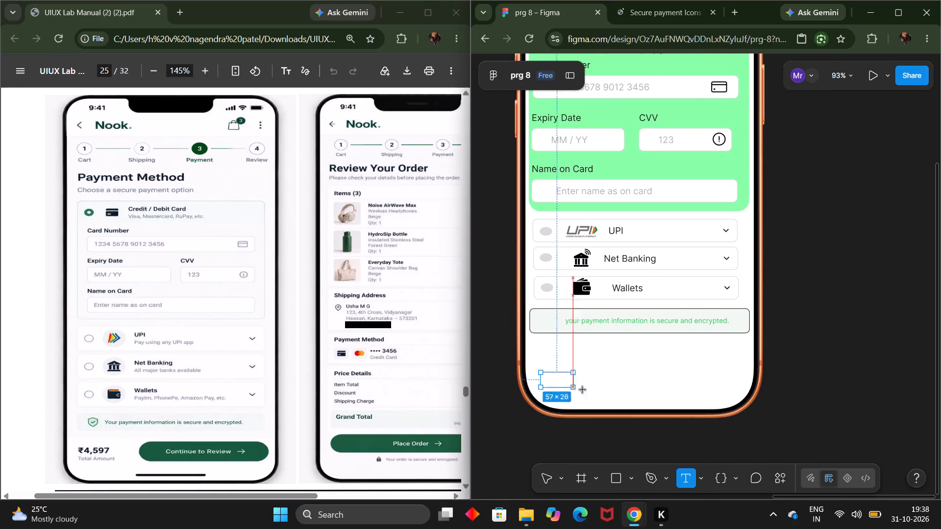
drag(583, 390, 627, 390)
key(4)
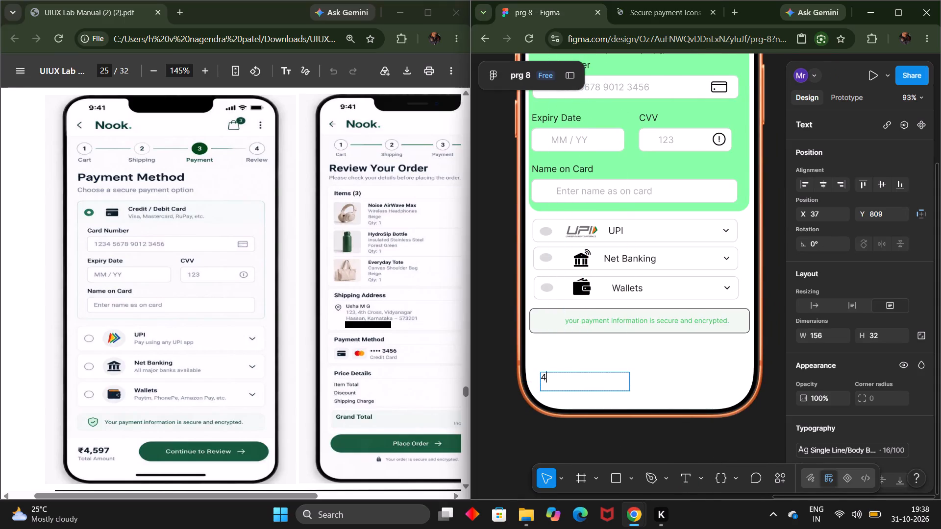
text(,050)
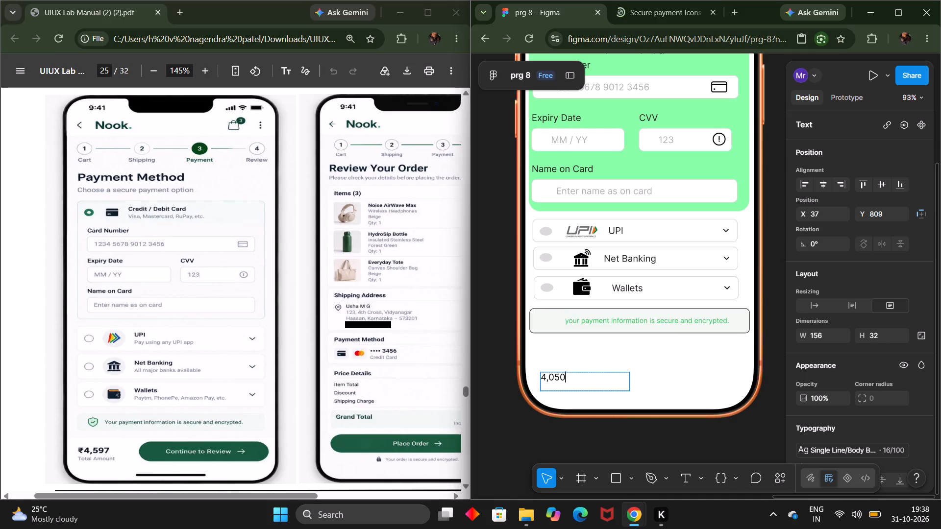
click(540, 377)
key(space)
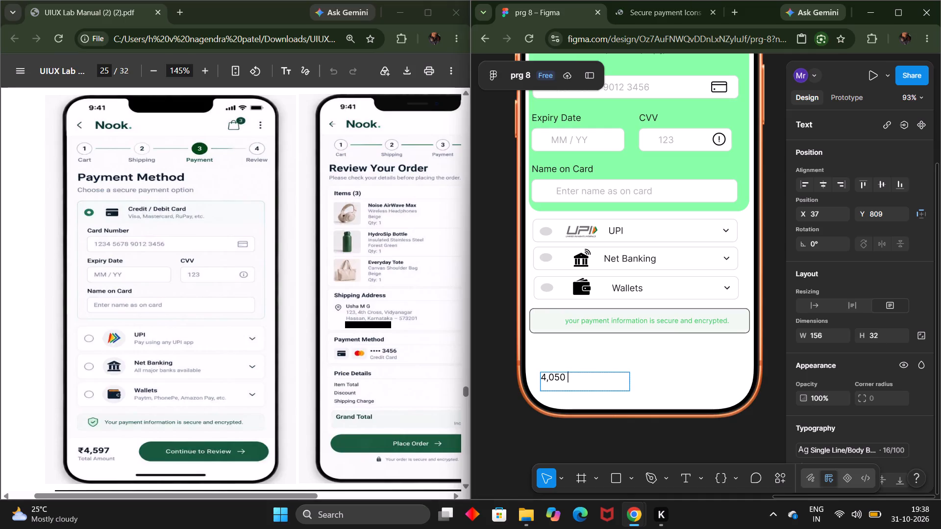
click(542, 378)
key(space)
key(space)
key(space)
key(space)
Add a second line reading Total Amount under the 4,050 in the same text box.
key(Right)
key(Right)
key(Right)
key(Right)
key(Right)
key(Return)
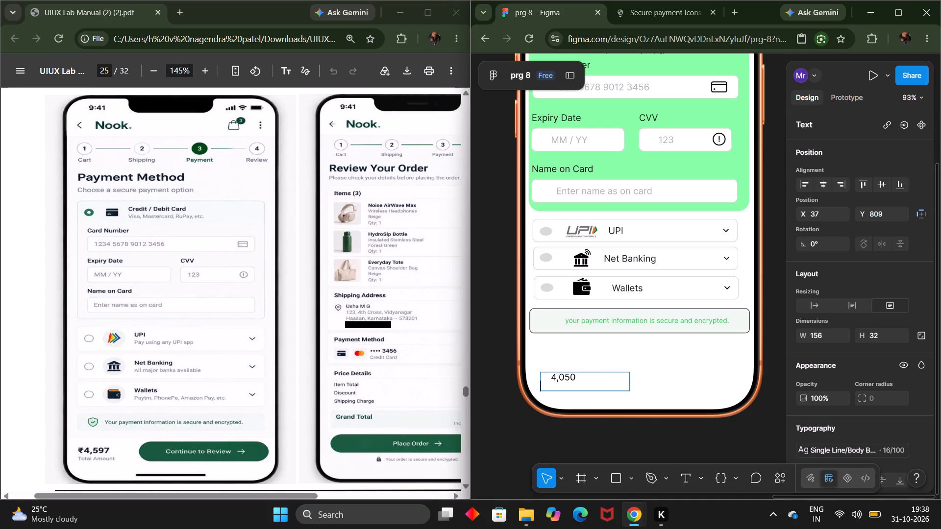
text(to)
key(BackSpace)
key(BackSpace)
key(BackSpace)
key(Return)
key(shift+t)
text(otal)
key(space)
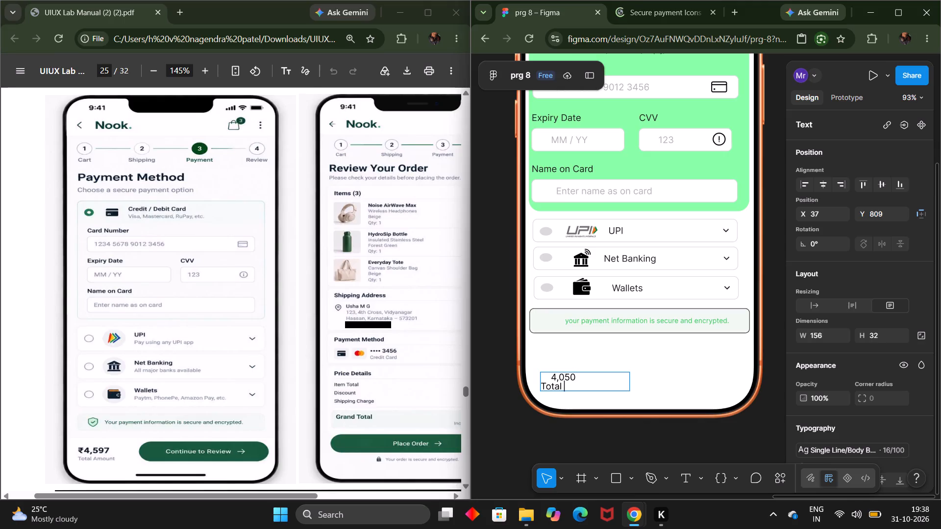
text(Amount)
Set the font size of the Total Amount line to 11.
triple_click(548, 389)
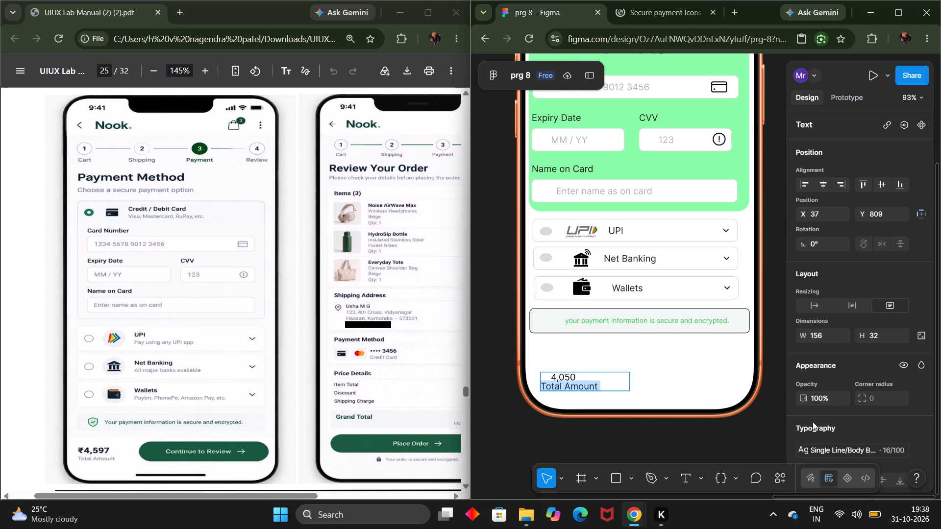
scroll(851, 409, down, 1)
scroll(898, 409, down, 1)
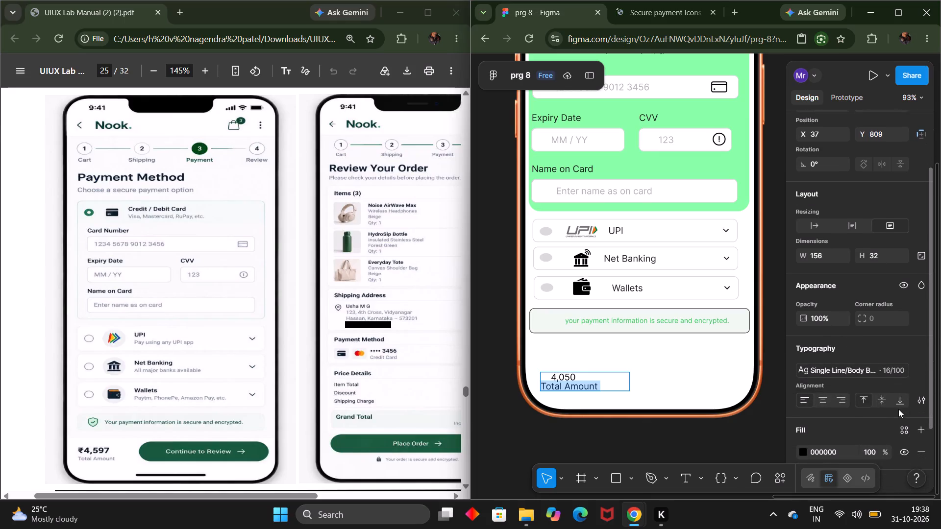
scroll(898, 409, down, 1)
click(916, 373)
click(899, 388)
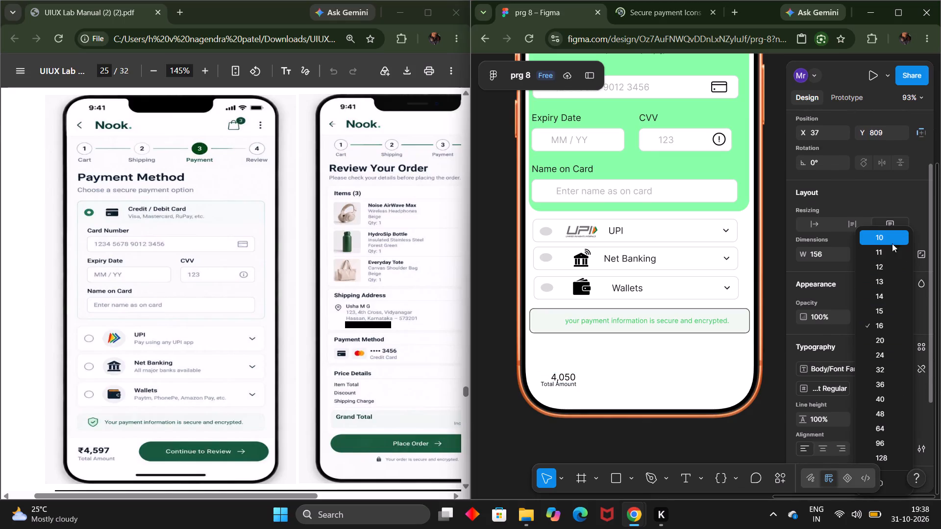
click(892, 246)
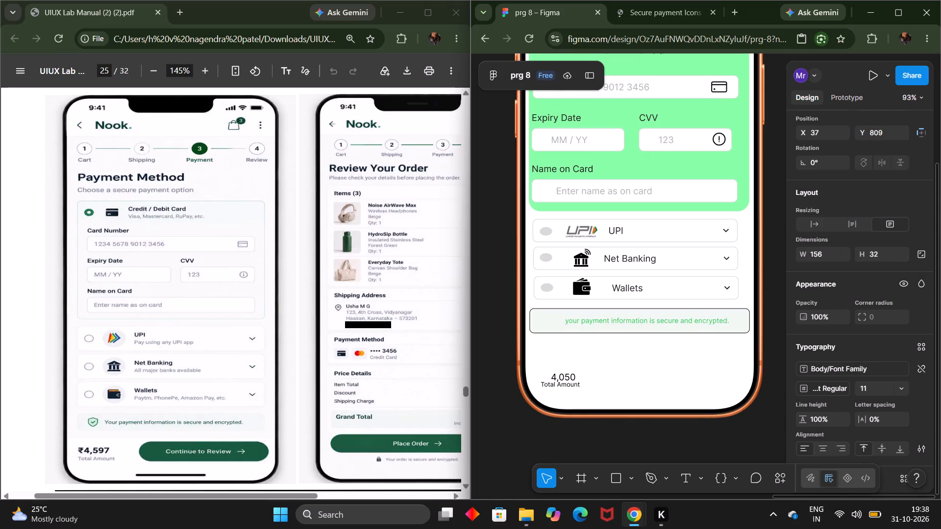
Indent the Total Amount line with three leading spaces so it sits under the 4,050.
click(569, 385)
click(542, 386)
key(space)
key(space)
key(space)
key(space)
key(BackSpace)
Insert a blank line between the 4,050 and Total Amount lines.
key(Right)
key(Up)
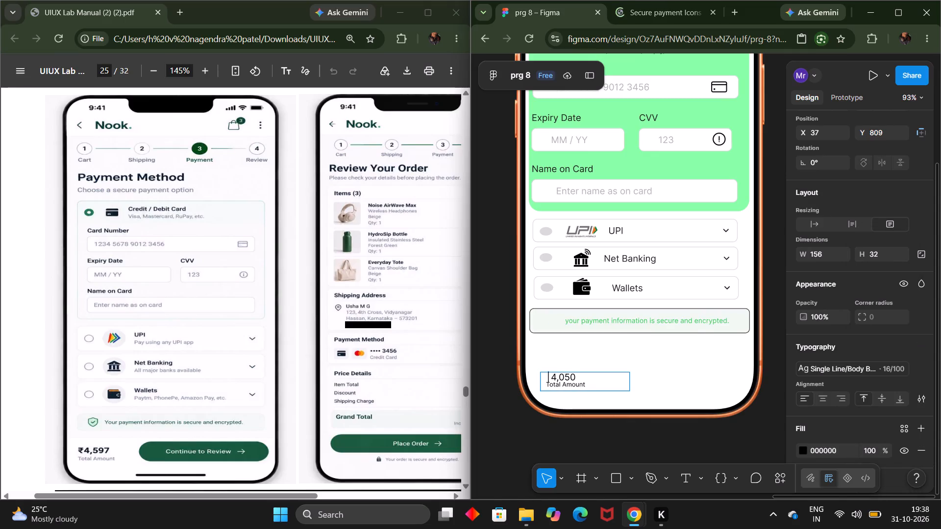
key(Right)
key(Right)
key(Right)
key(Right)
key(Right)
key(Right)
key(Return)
Select both lines of the total text and look through its layout and typography settings.
double_click(576, 383)
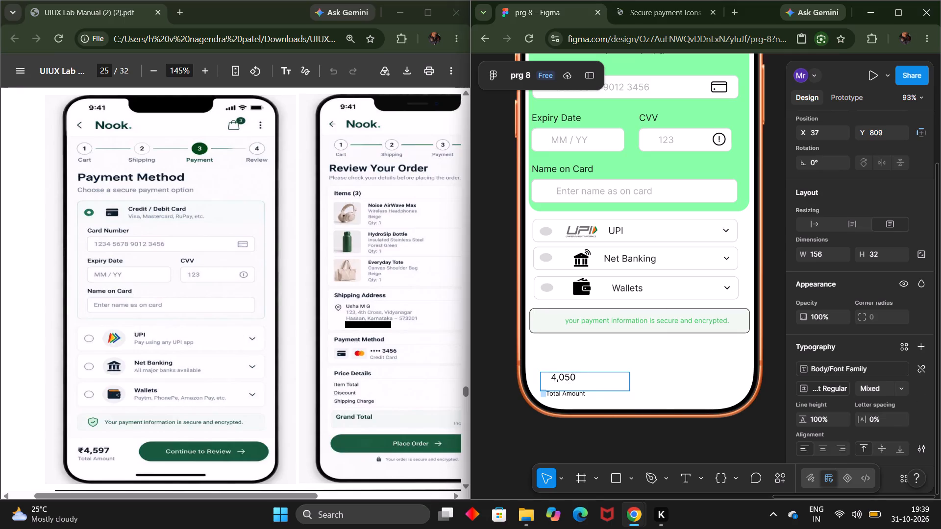
drag(588, 392, 570, 385)
click(520, 477)
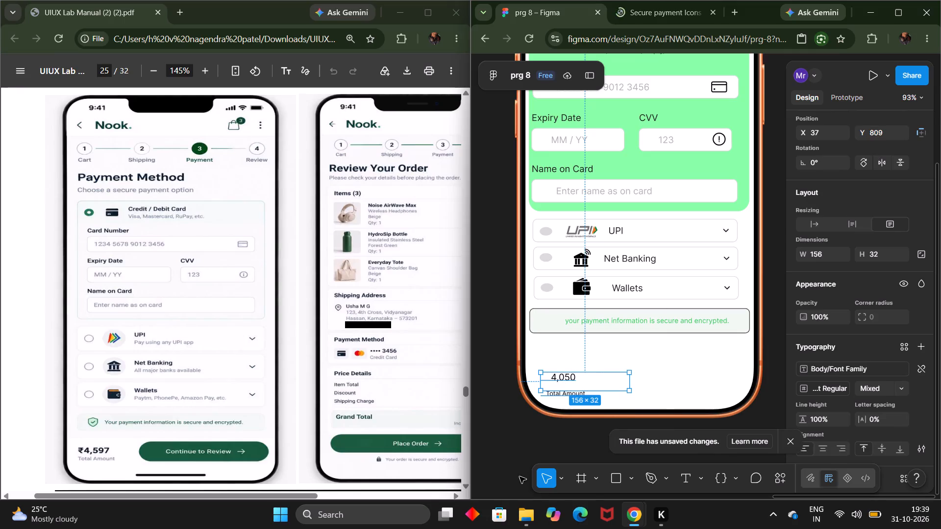
click(593, 382)
double_click(582, 392)
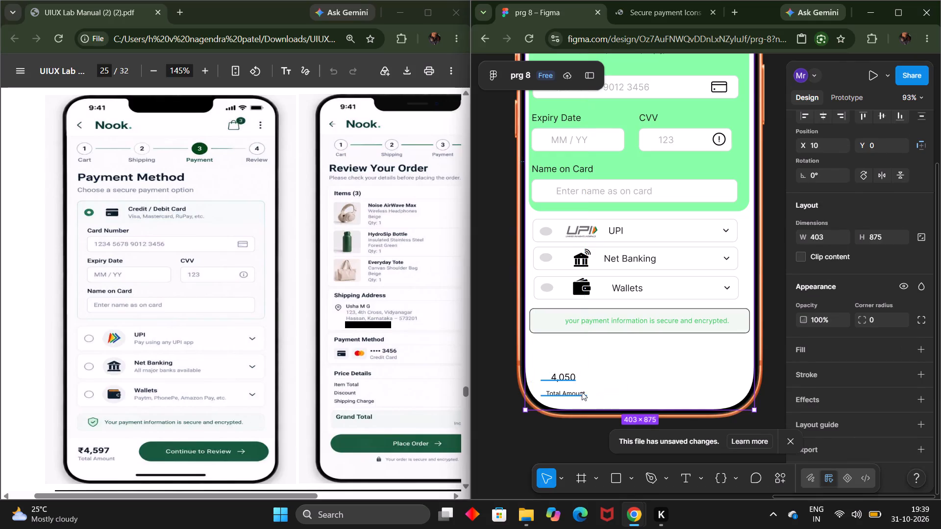
click(589, 394)
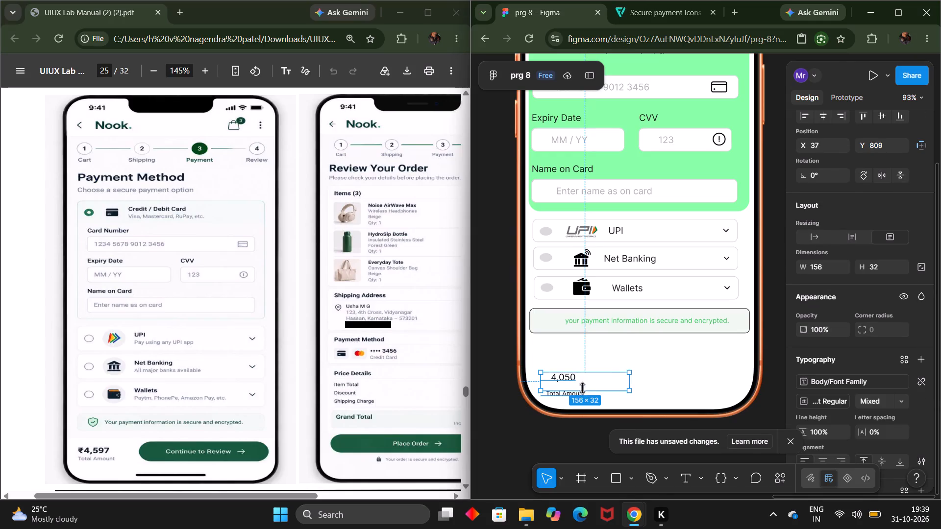
double_click(584, 387)
triple_click(575, 389)
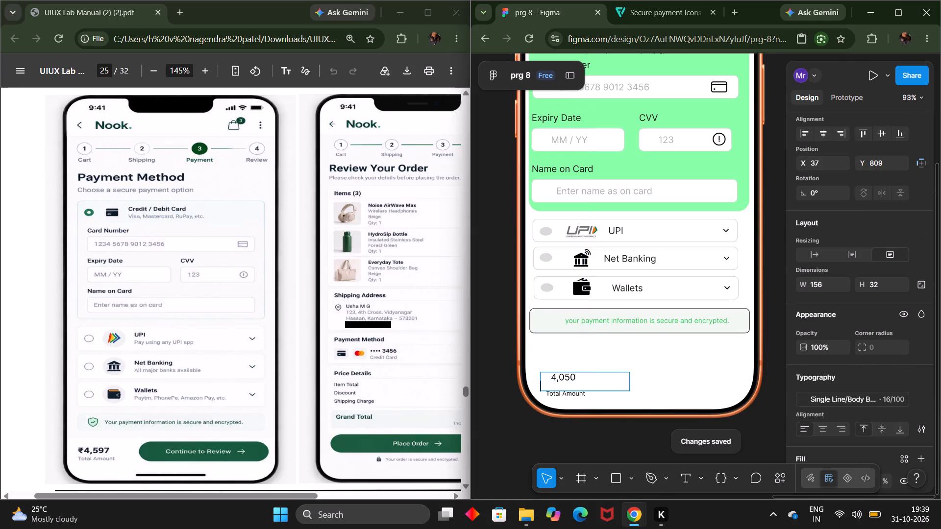
double_click(575, 389)
triple_click(573, 381)
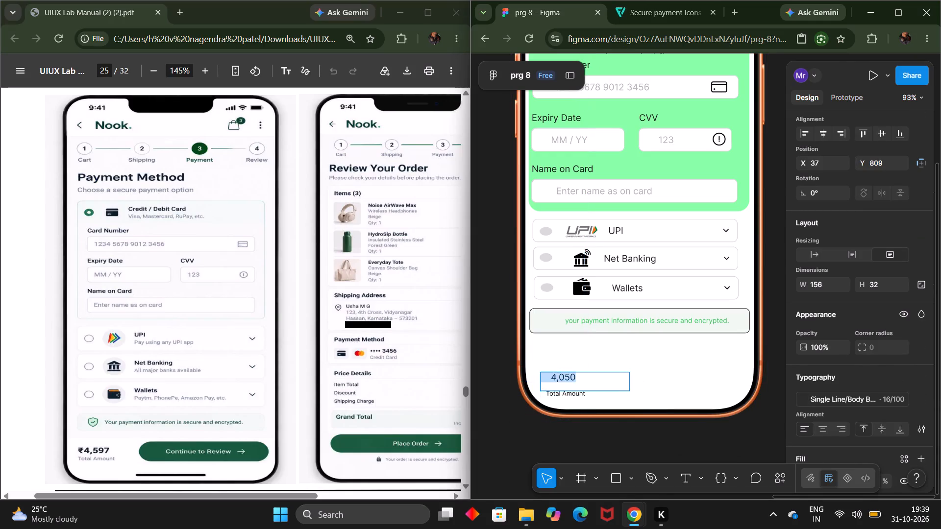
double_click(573, 381)
triple_click(573, 381)
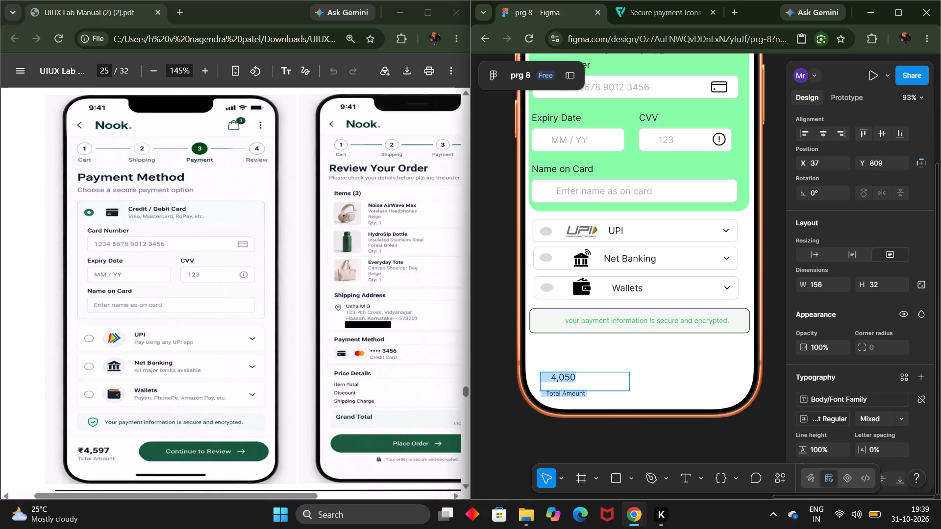
scroll(839, 408, down, 2)
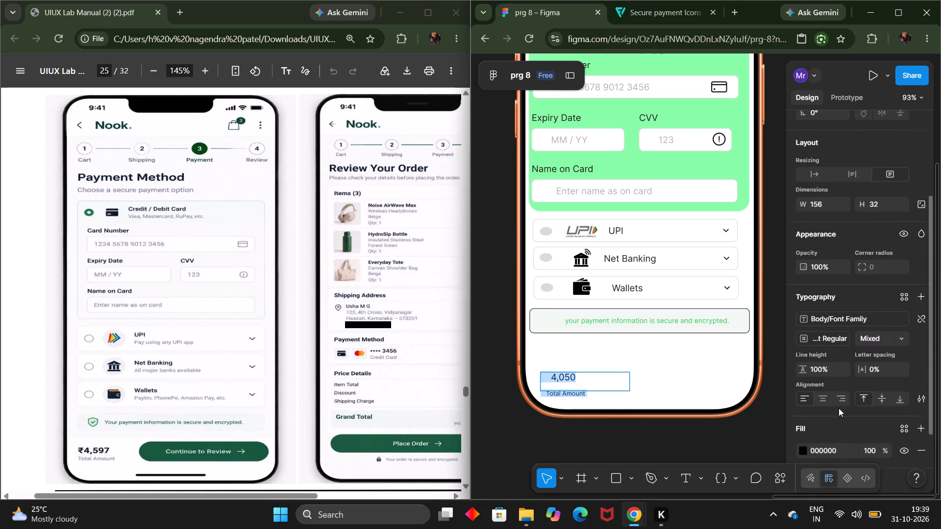
scroll(839, 408, down, 2)
scroll(835, 395, up, 1)
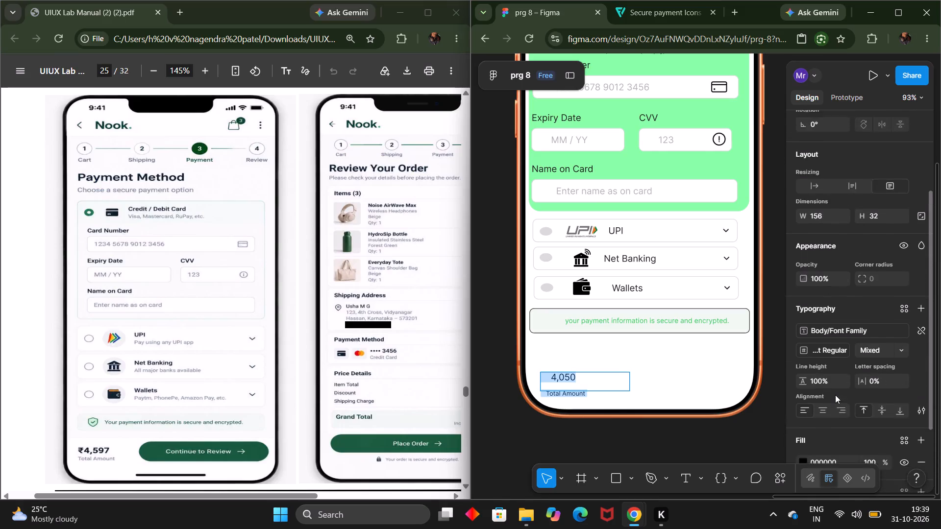
scroll(835, 395, up, 3)
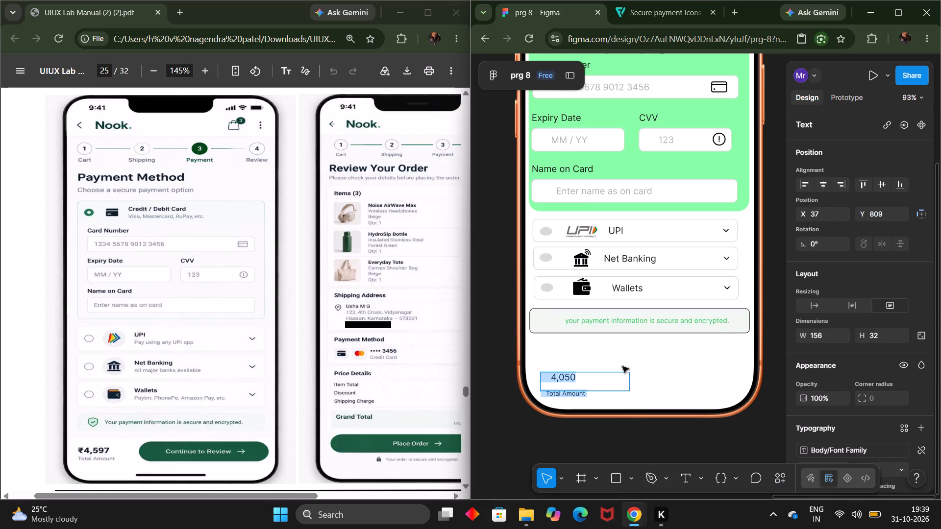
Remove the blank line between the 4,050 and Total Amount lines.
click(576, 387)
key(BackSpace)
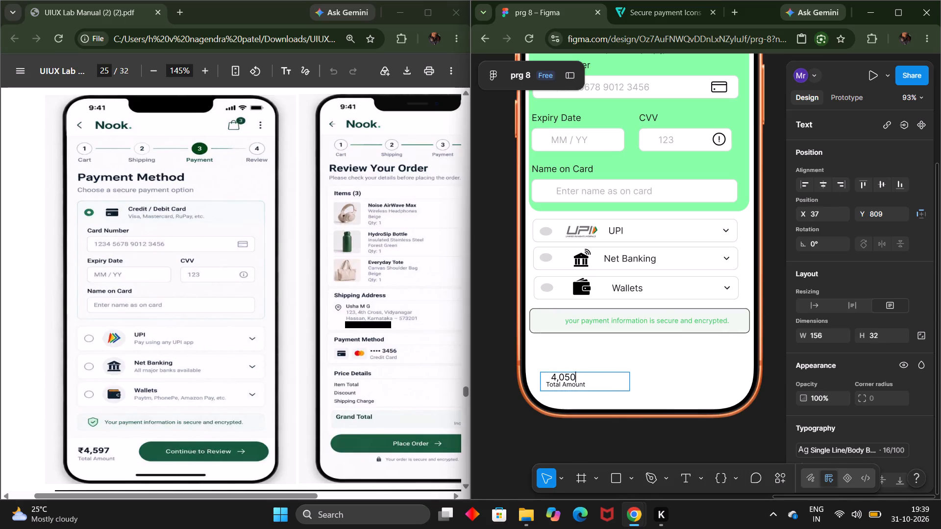
Set the font size of the 4,050 line in the total text to 32.
click(586, 387)
drag(577, 377, 546, 376)
drag(546, 376, 548, 376)
scroll(826, 408, down, 1)
click(922, 397)
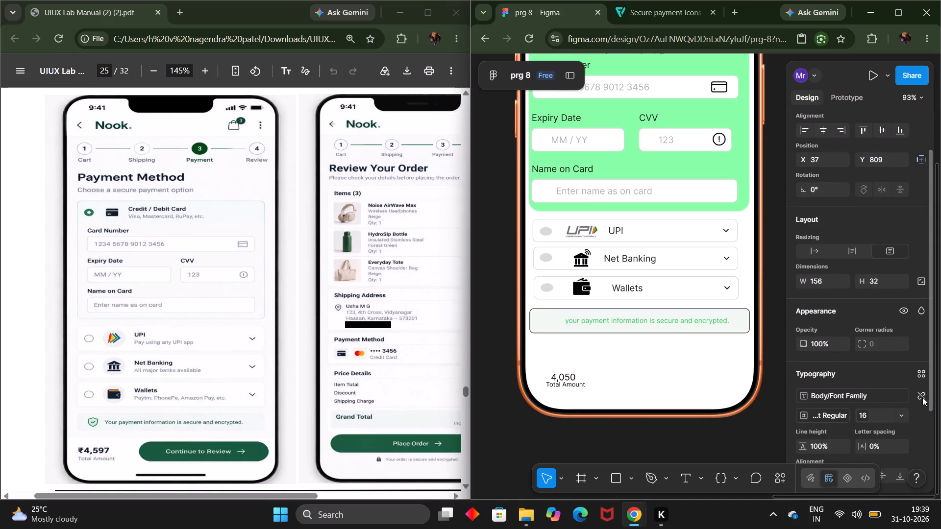
click(905, 414)
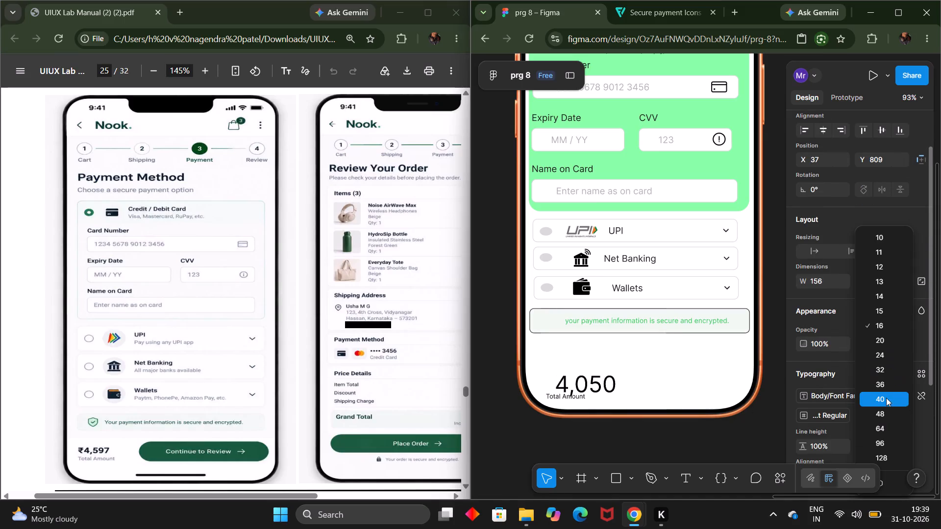
click(883, 366)
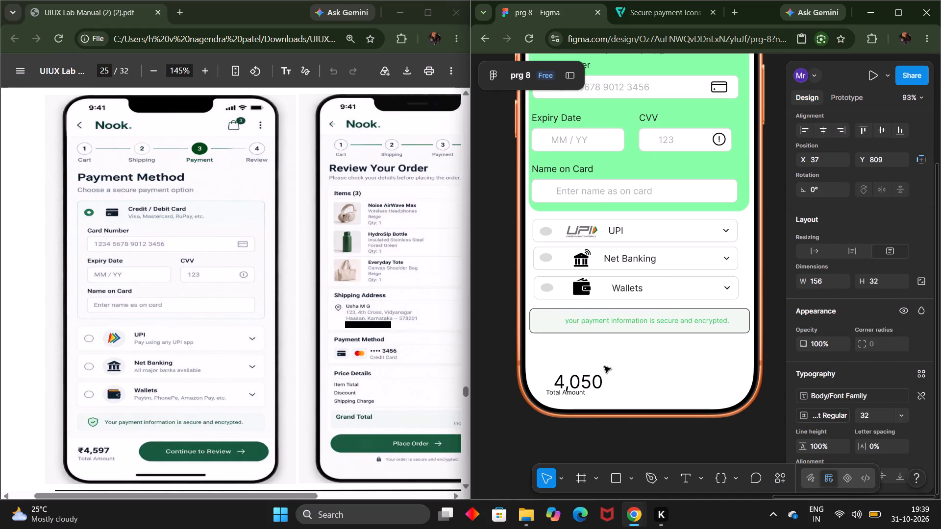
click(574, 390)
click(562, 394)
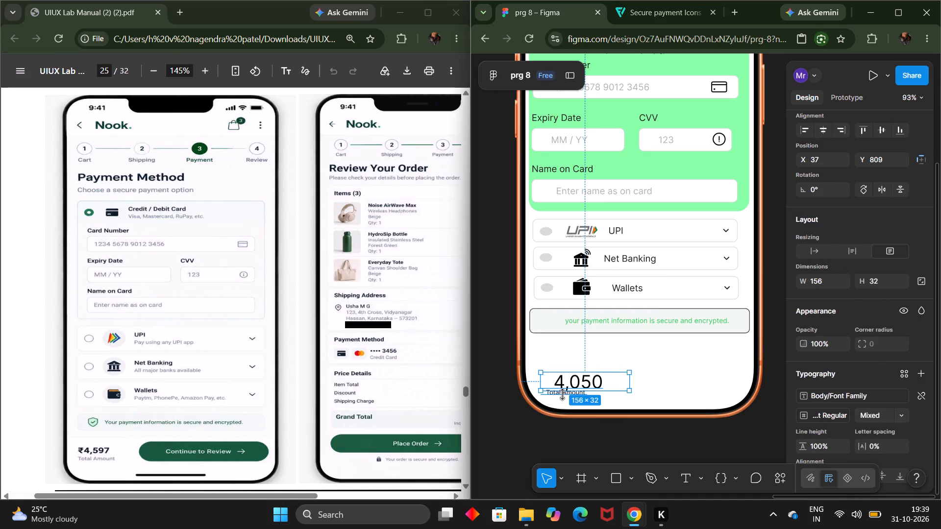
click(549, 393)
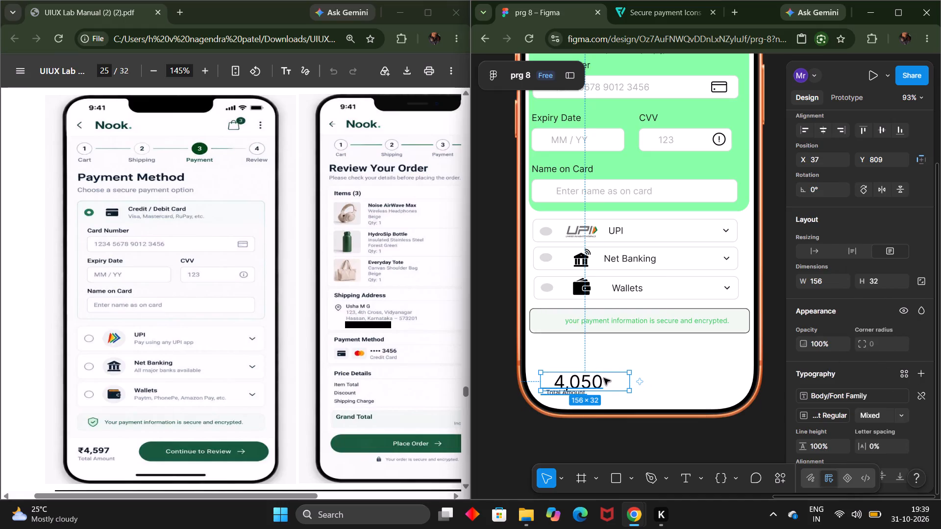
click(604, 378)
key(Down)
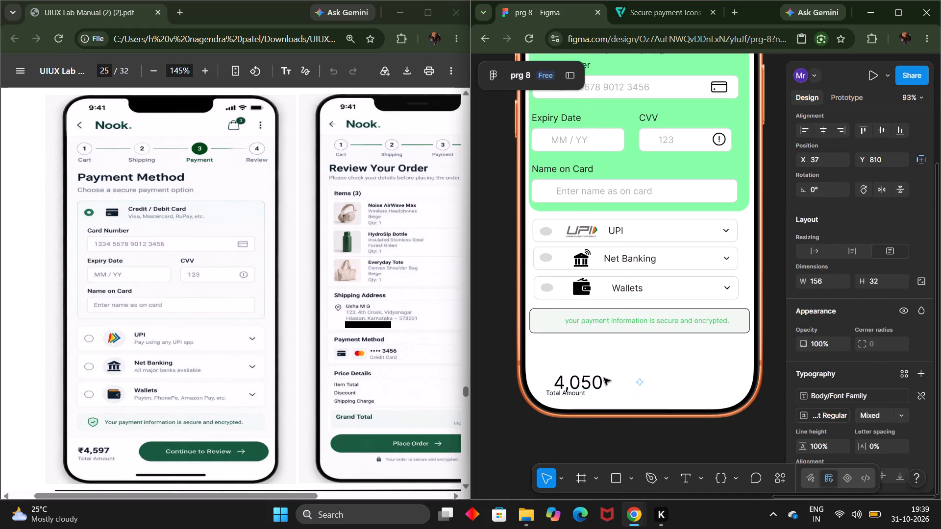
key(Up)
Make the total text box fit its content height and add seven leading spaces before Total Amount.
double_click(562, 393)
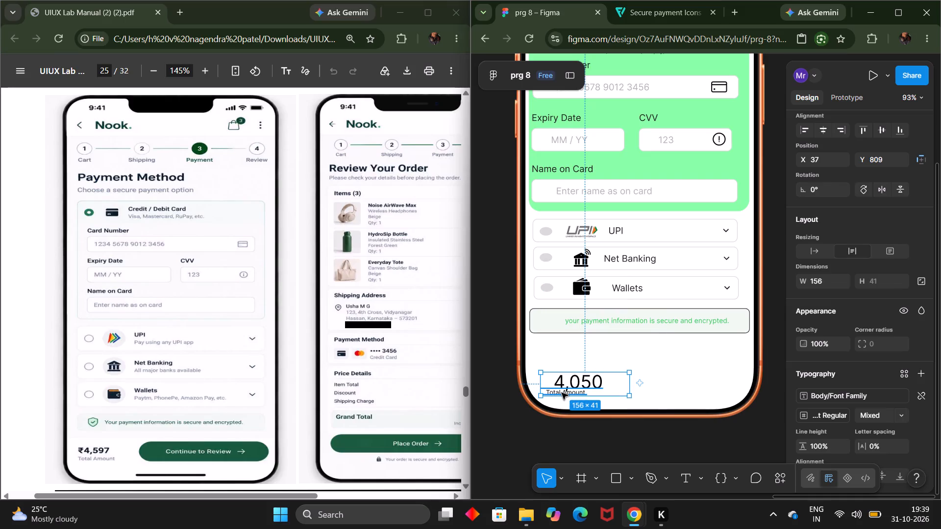
double_click(548, 391)
click(548, 391)
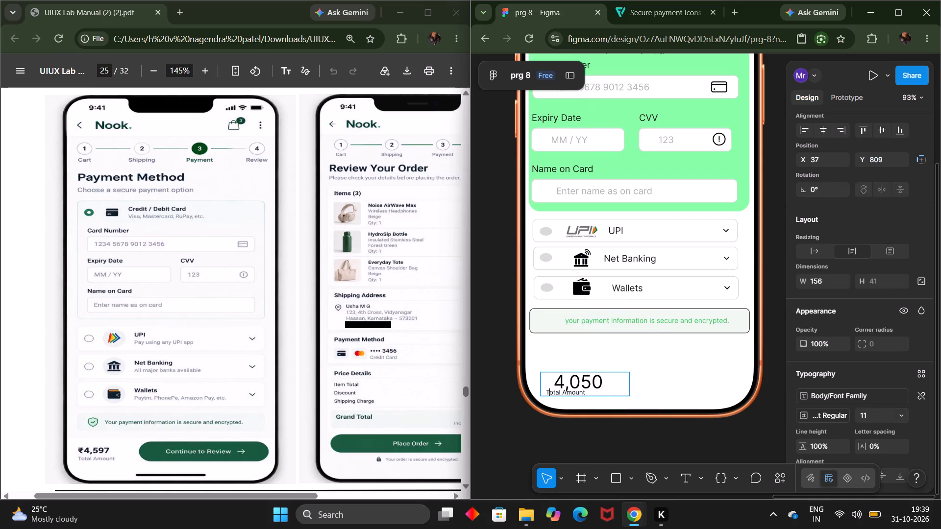
key(Left)
key(space)
key(space)
key(space)
key(space)
key(space)
key(space)
key(space)
Insert a line break before Total Amount and indent the new line with twelve spaces so it sits beneath the 4,050.
key(Return)
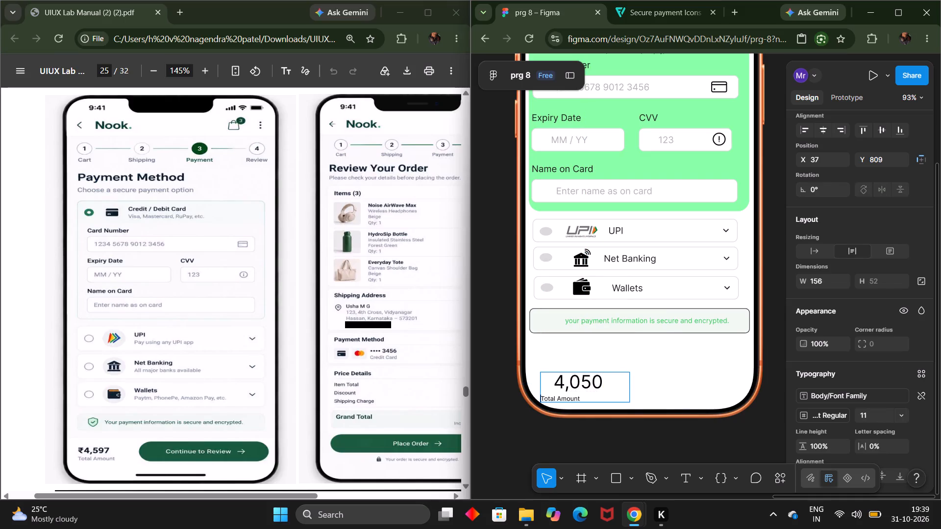
key(space)
key(space)
key(space)
key(space)
key(space)
key(space)
key(space)
key(space)
key(space)
key(space)
key(space)
key(space)
click(496, 387)
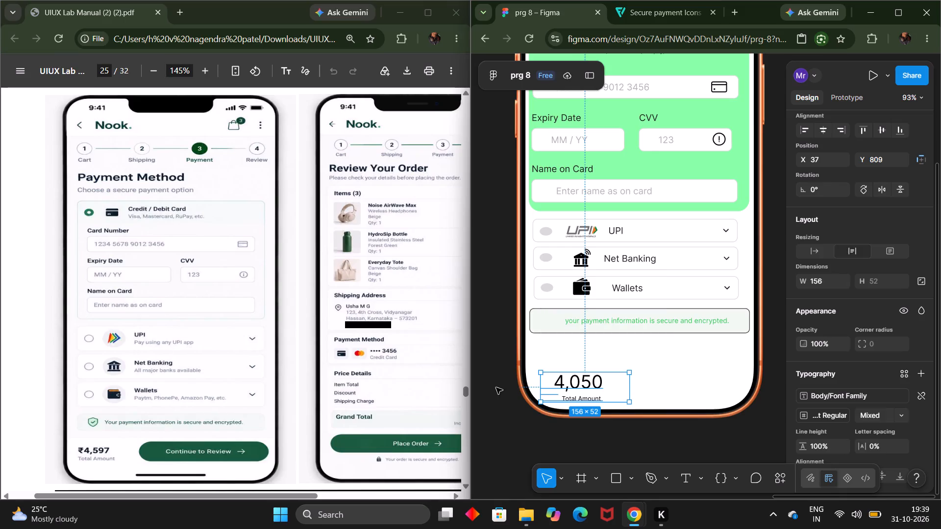
click(496, 387)
Move the total text block up to Y 797 on the Payment Method screen.
drag(589, 394, 589, 385)
click(588, 385)
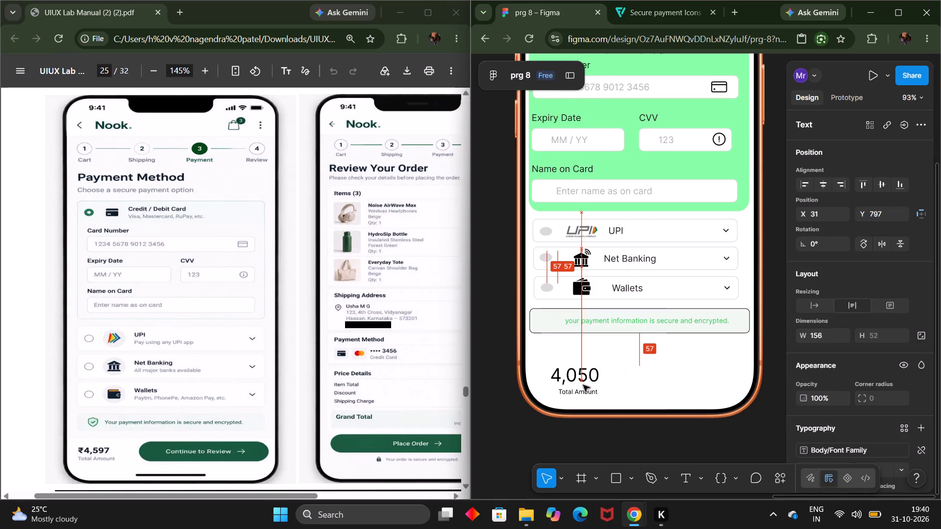
click(496, 431)
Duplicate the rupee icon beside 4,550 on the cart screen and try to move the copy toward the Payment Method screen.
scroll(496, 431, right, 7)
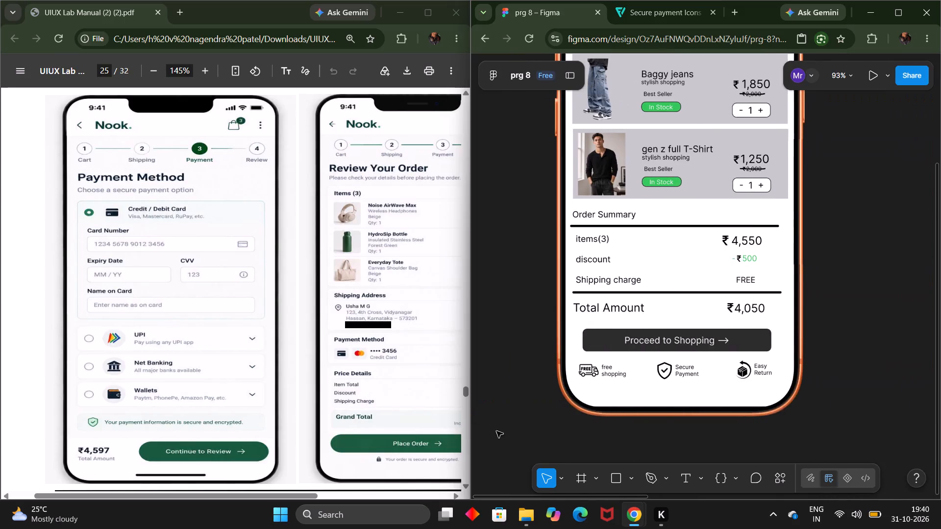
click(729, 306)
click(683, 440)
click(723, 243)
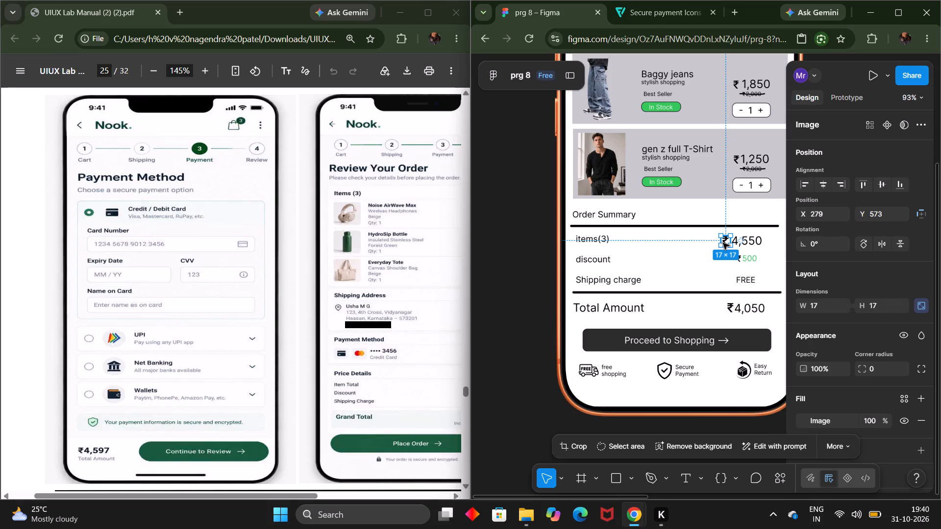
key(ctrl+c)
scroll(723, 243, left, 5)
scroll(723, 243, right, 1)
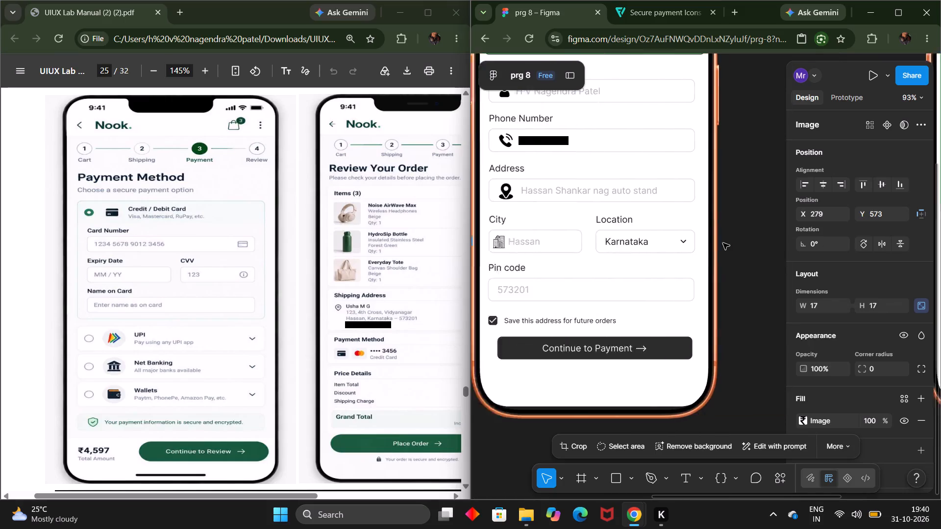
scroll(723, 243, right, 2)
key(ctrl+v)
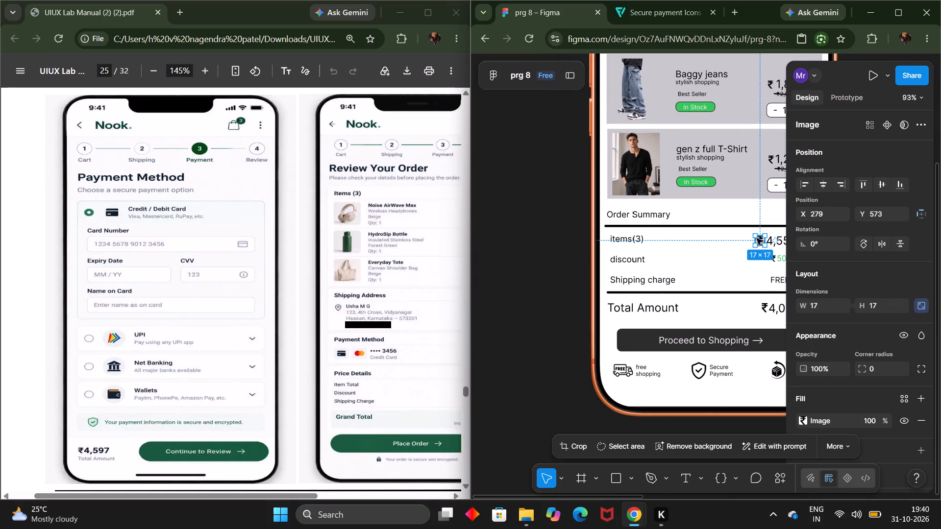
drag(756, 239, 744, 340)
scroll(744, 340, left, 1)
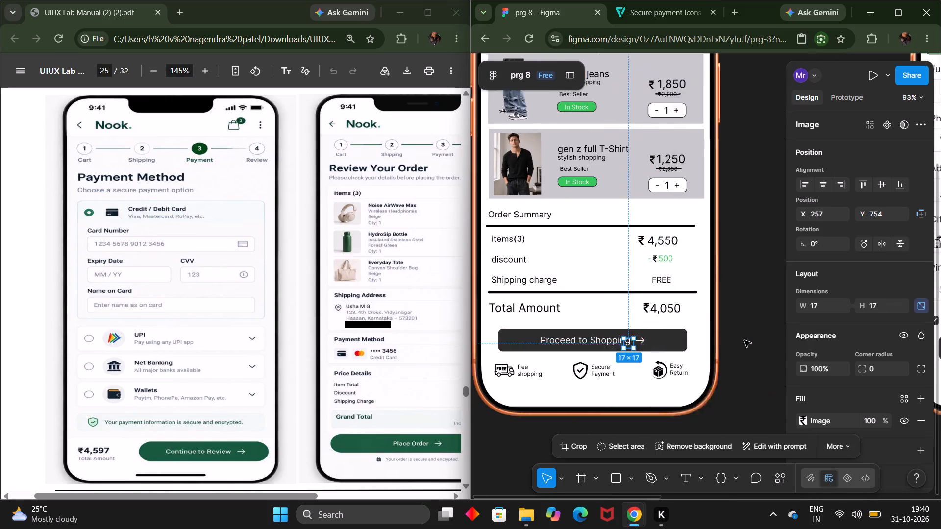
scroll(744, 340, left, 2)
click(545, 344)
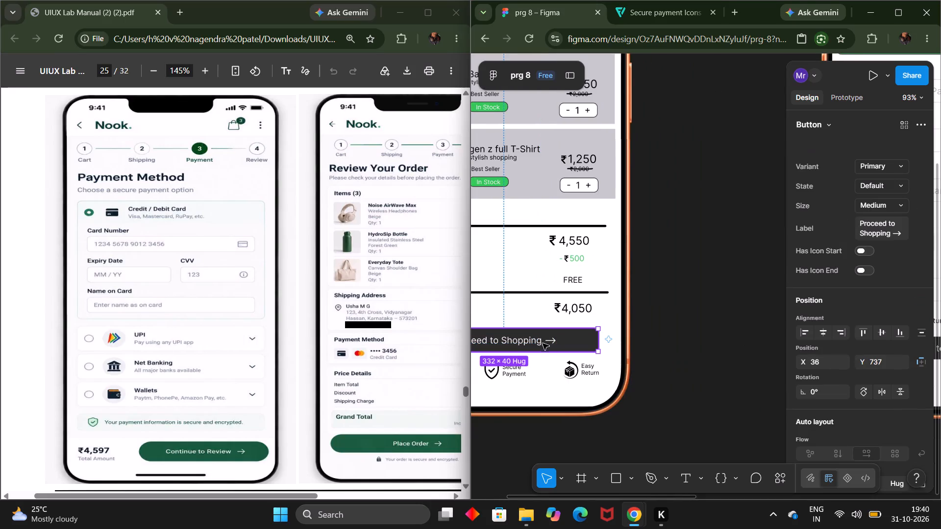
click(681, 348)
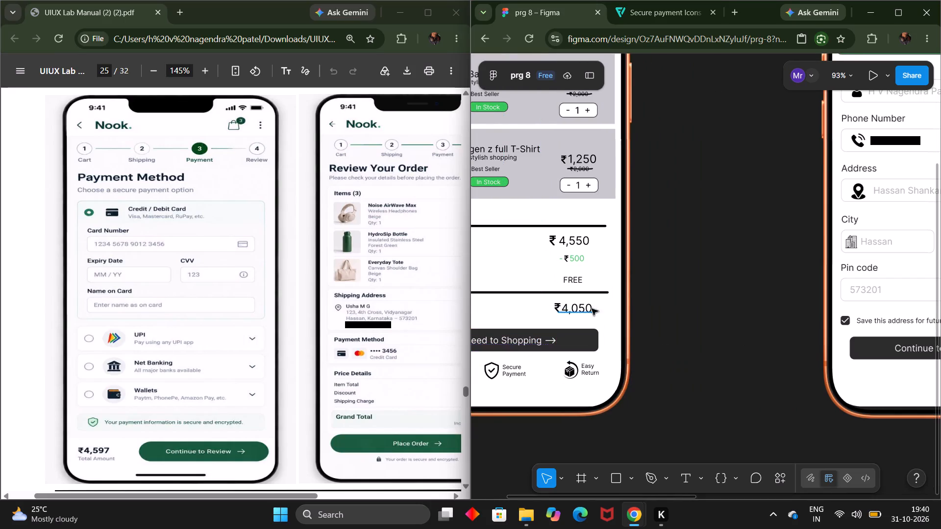
Copy the rupee icon beside 4,550 on the cart screen and place the duplicate before 4,050 on the Payment Method screen, about X 40, Y 806.
click(553, 238)
key(ctrl+c)
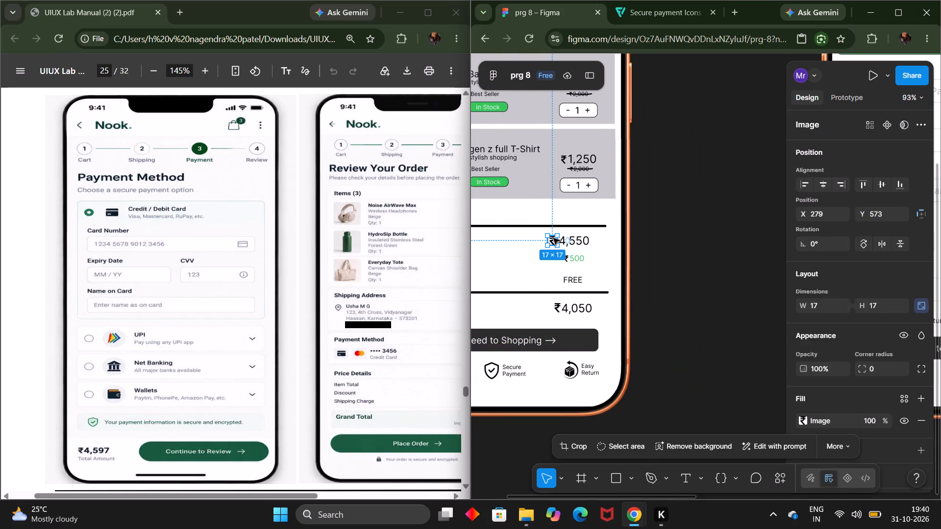
key(ctrl+v)
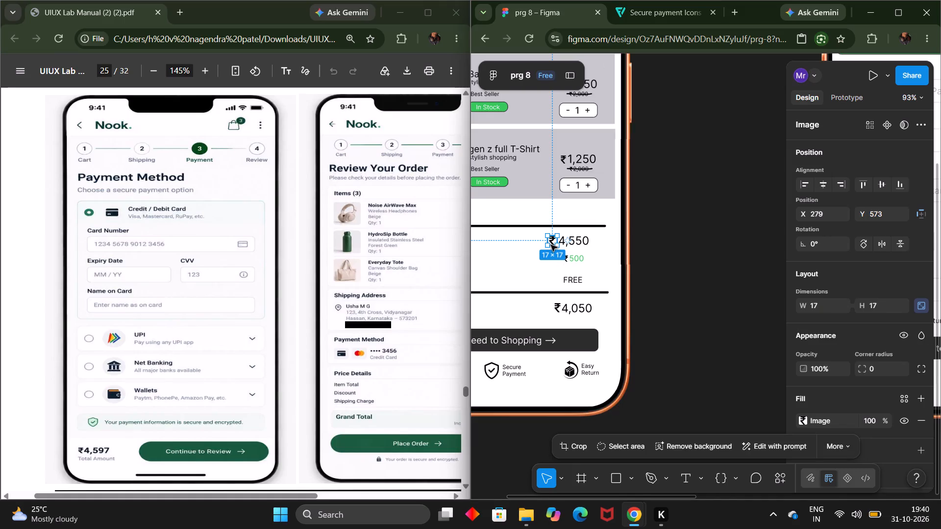
drag(551, 245, 724, 322)
scroll(724, 322, left, 1)
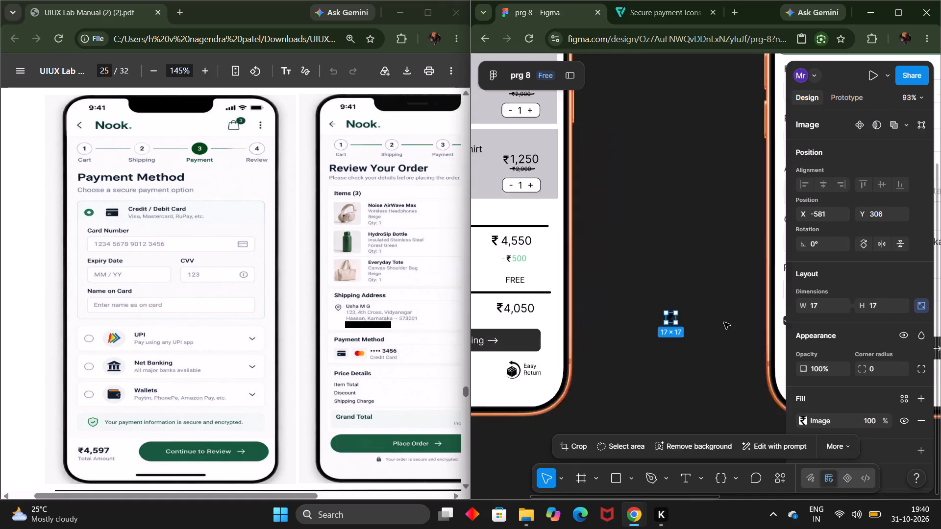
scroll(724, 322, left, 1)
drag(591, 319, 726, 370)
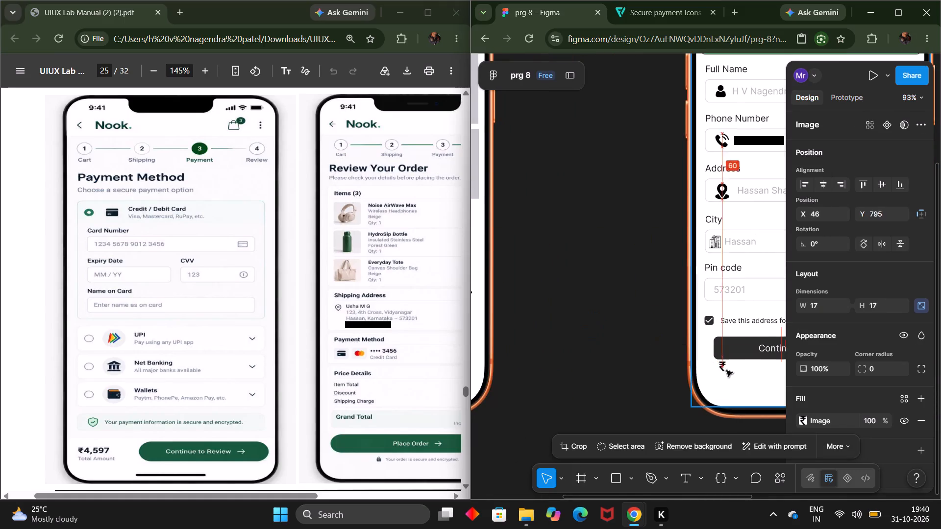
drag(726, 370, 753, 387)
scroll(753, 387, left, 3)
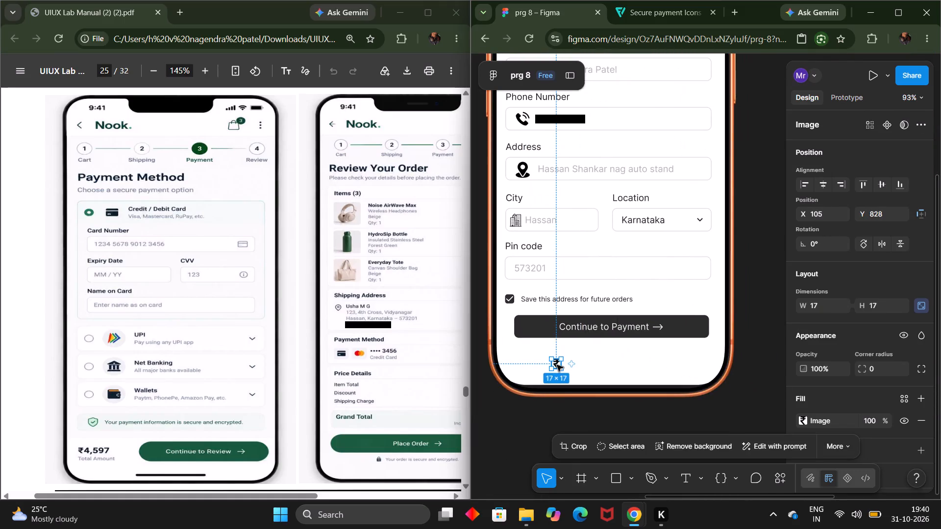
drag(557, 365, 686, 365)
scroll(686, 365, left, 2)
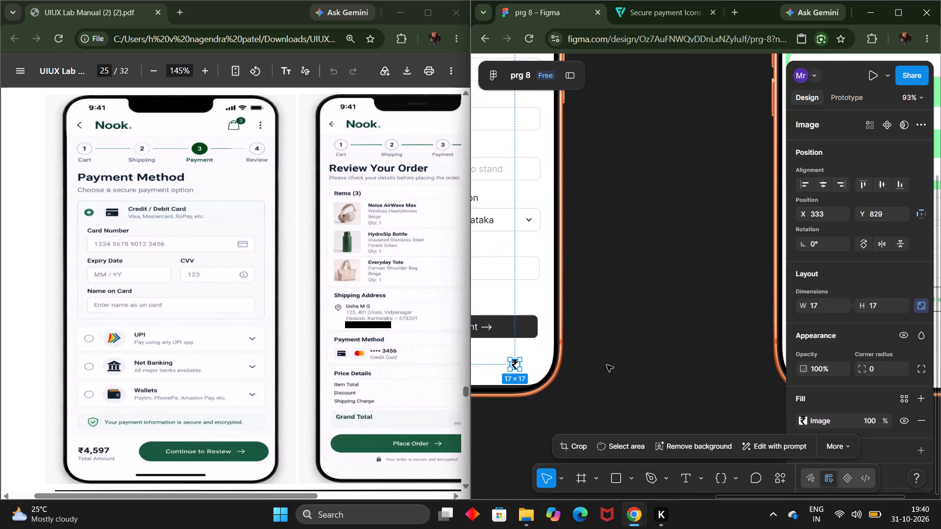
drag(513, 363, 710, 304)
scroll(710, 304, left, 2)
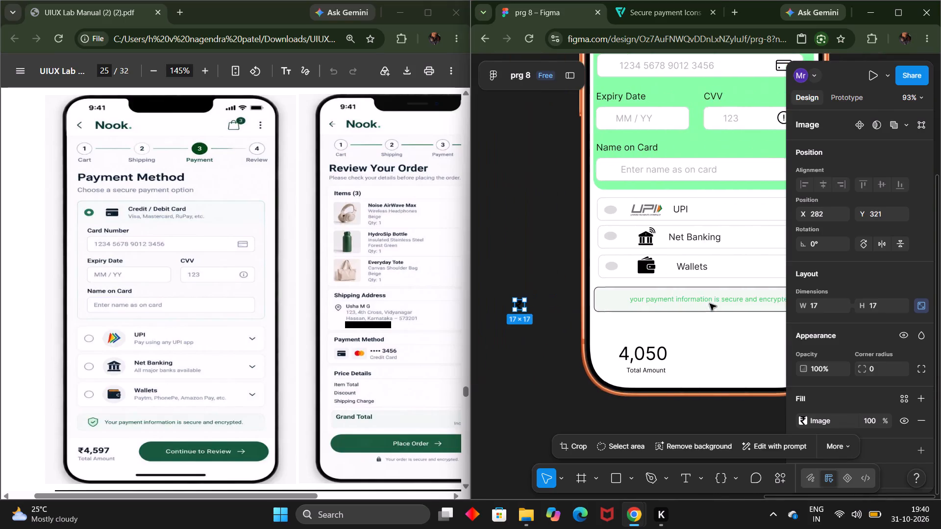
scroll(710, 304, left, 1)
drag(518, 306, 603, 341)
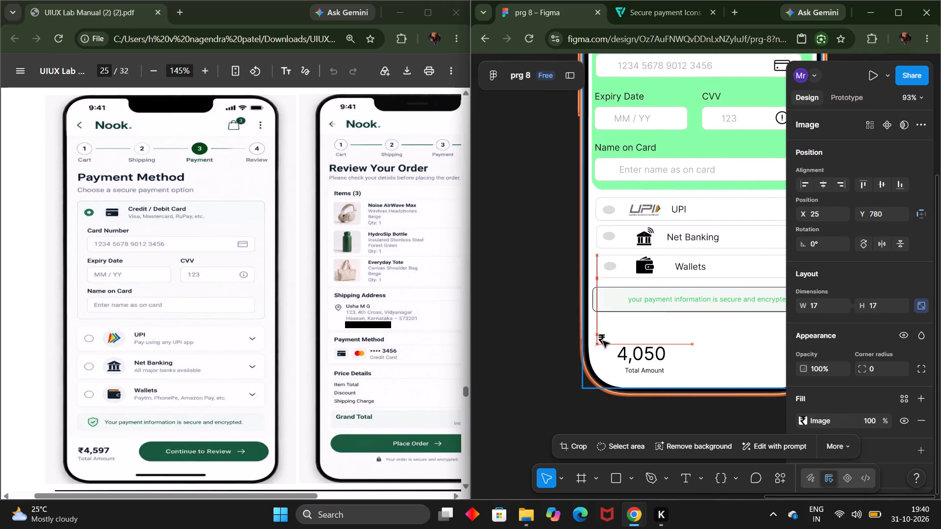
drag(603, 341, 611, 355)
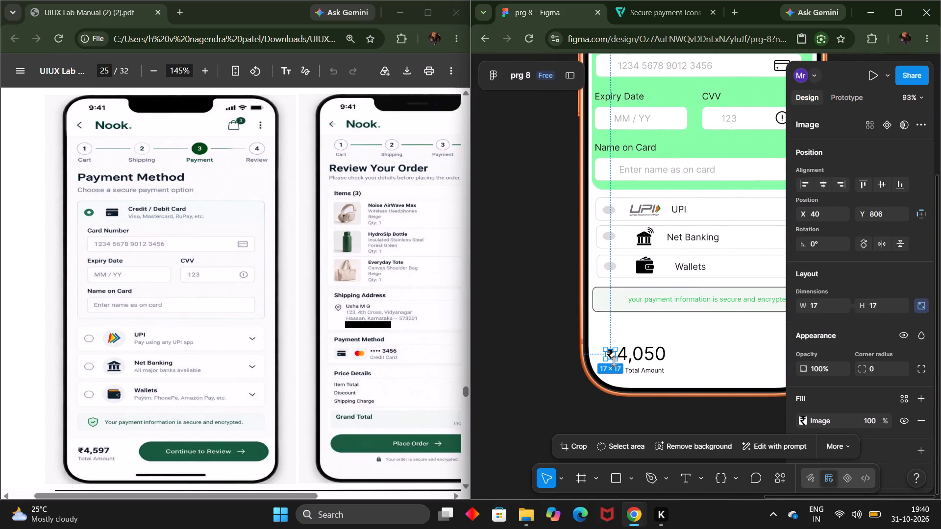
Adjust the size of the rupee icon to suit the 4,050 text beside it.
click(614, 361)
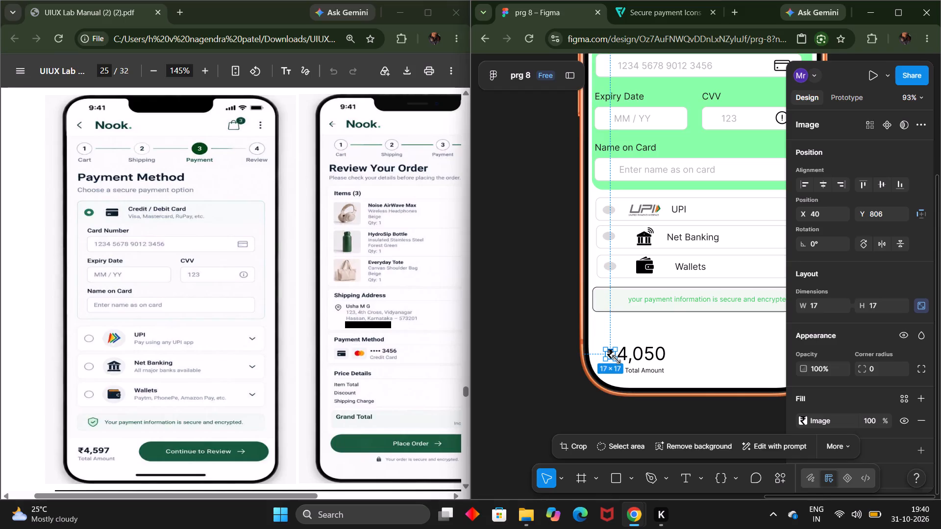
click(616, 360)
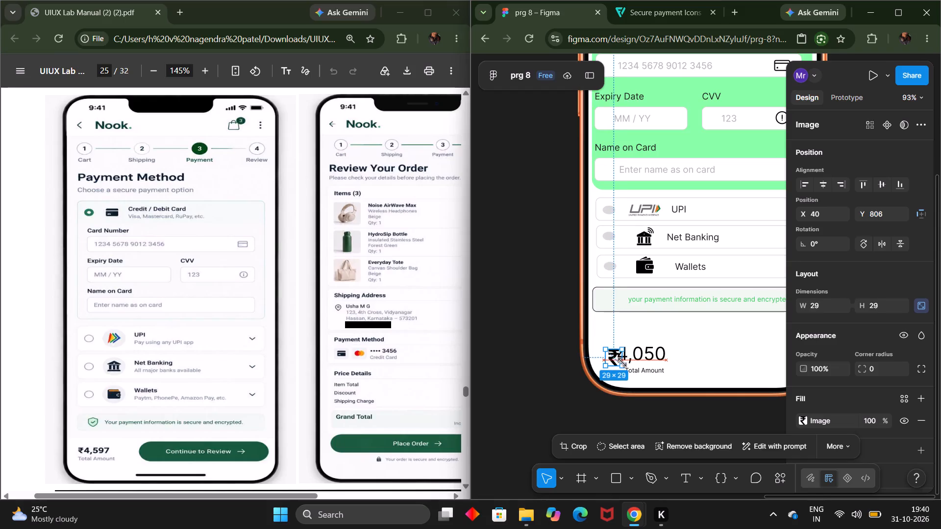
click(613, 426)
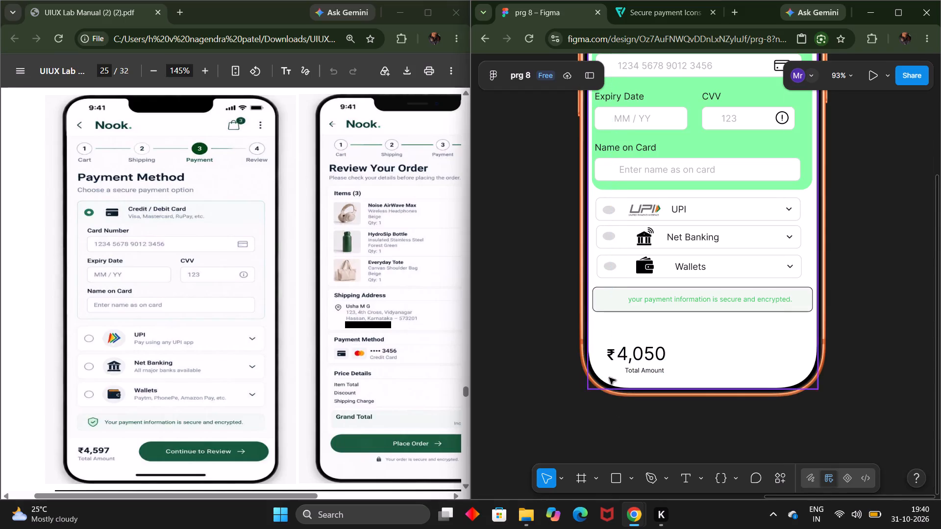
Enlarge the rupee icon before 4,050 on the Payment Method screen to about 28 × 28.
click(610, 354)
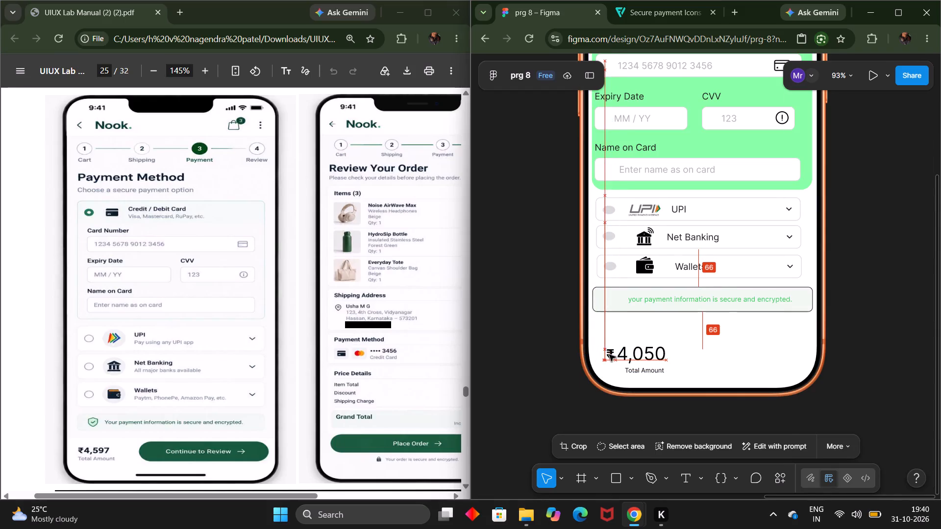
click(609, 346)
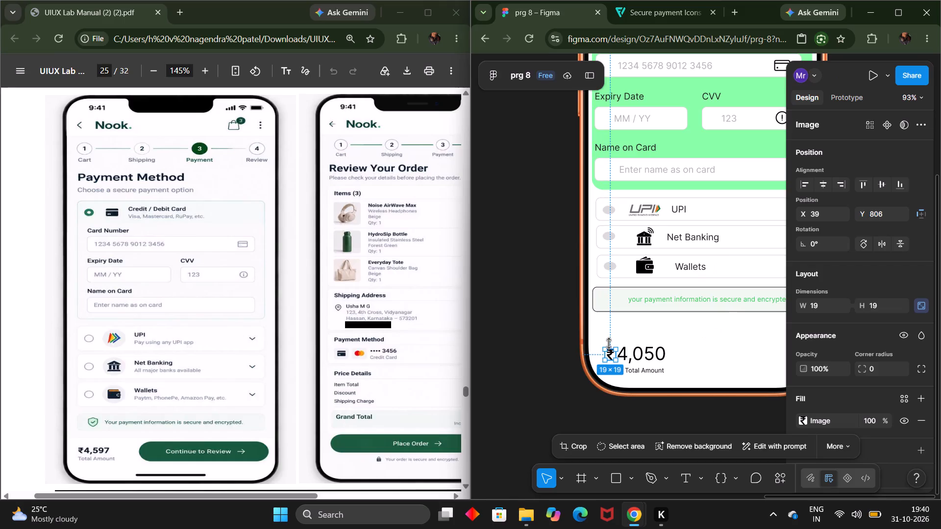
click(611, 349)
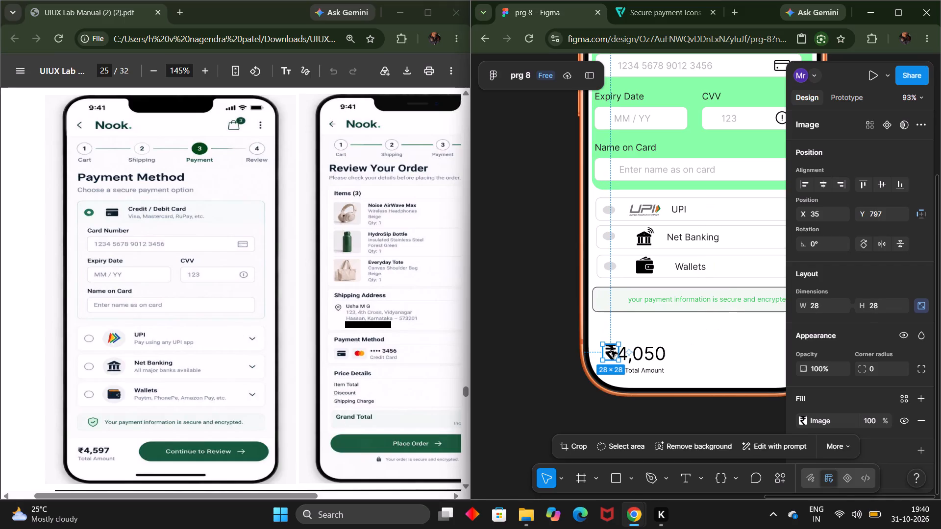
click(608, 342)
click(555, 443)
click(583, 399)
Resize the rupee icon before 4,050 to about 21 × 21, at about X 39, Y 804.
scroll(658, 412, left, 1)
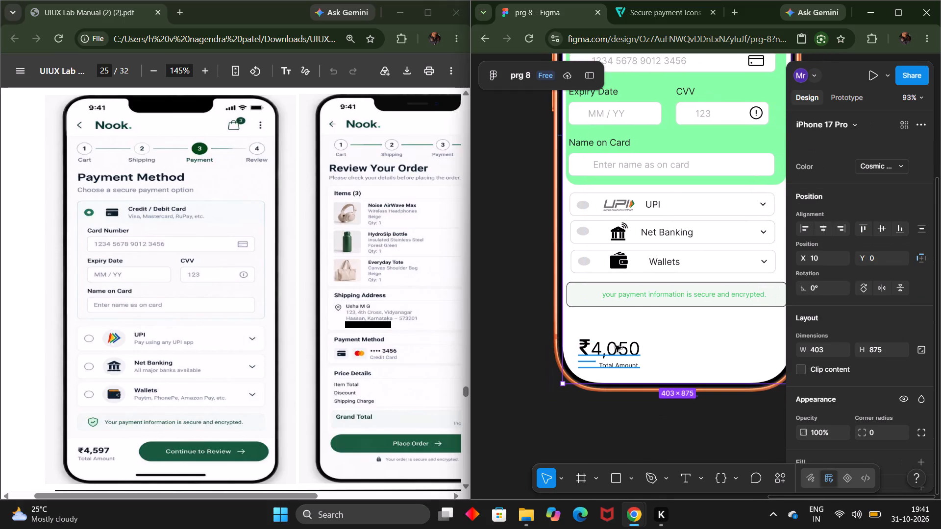
click(617, 345)
click(621, 354)
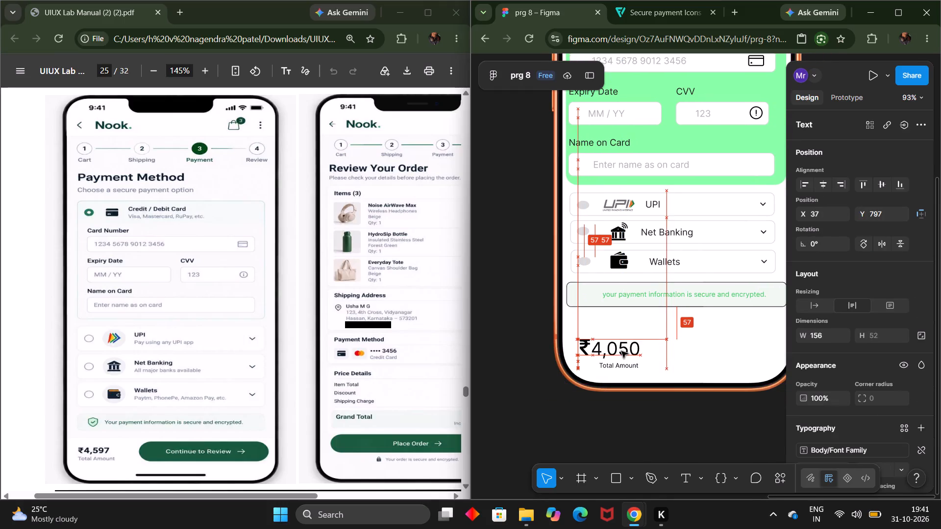
click(565, 388)
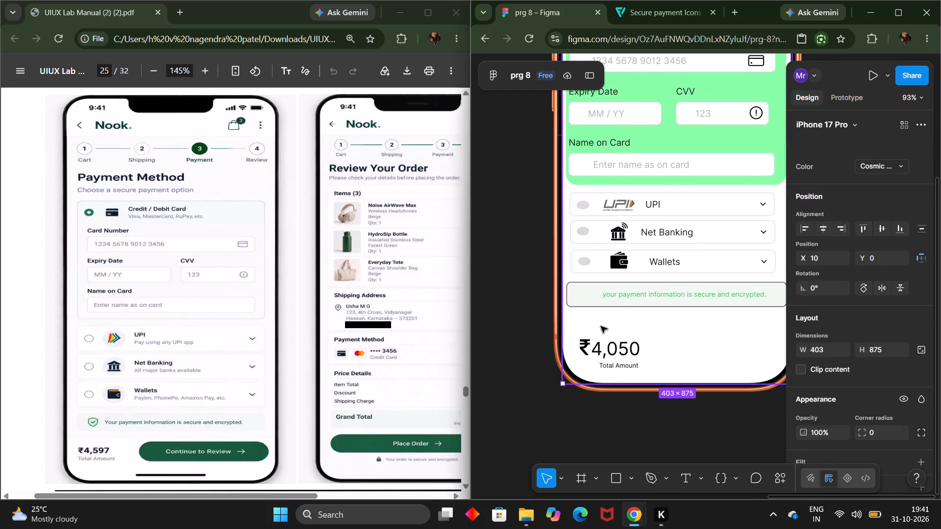
click(583, 345)
click(583, 343)
click(584, 339)
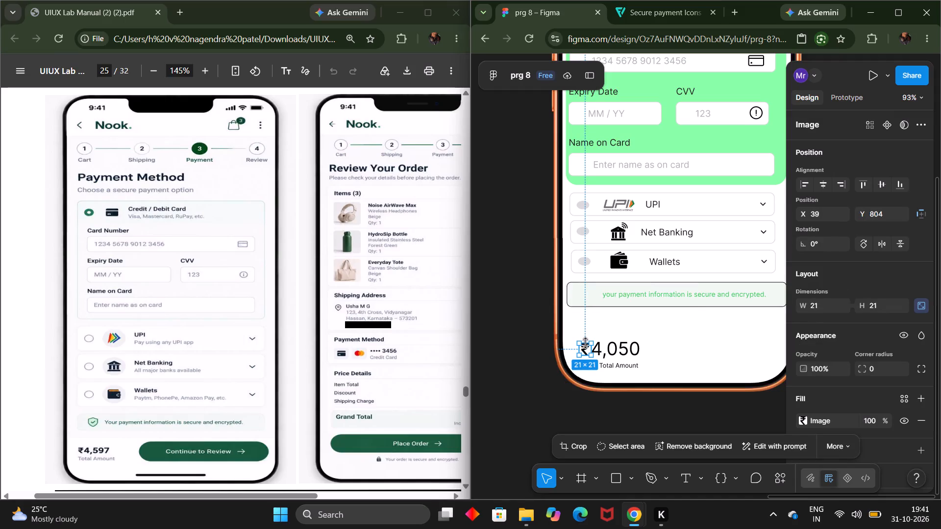
click(543, 407)
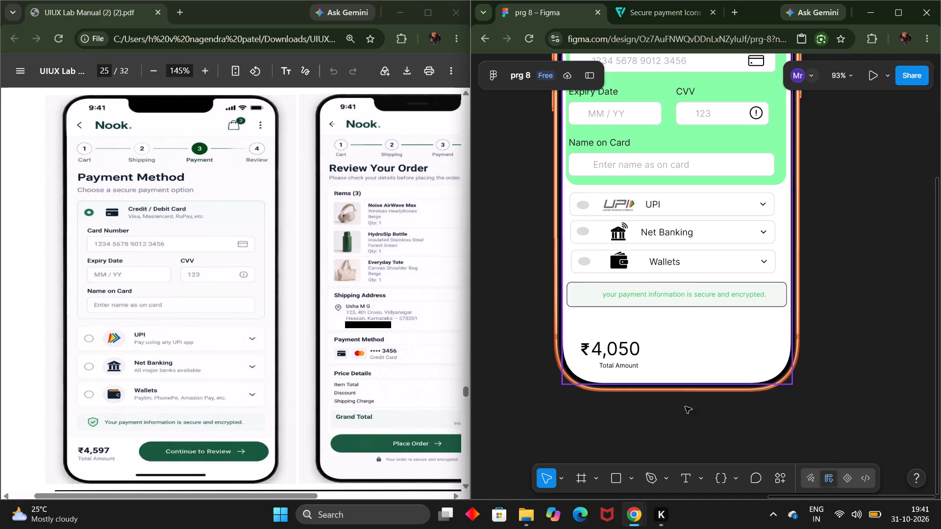
Delete three of the leading spaces before Total Amount to shift the label closer to the rupee icon's side under 4,050.
scroll(720, 419, left, 1)
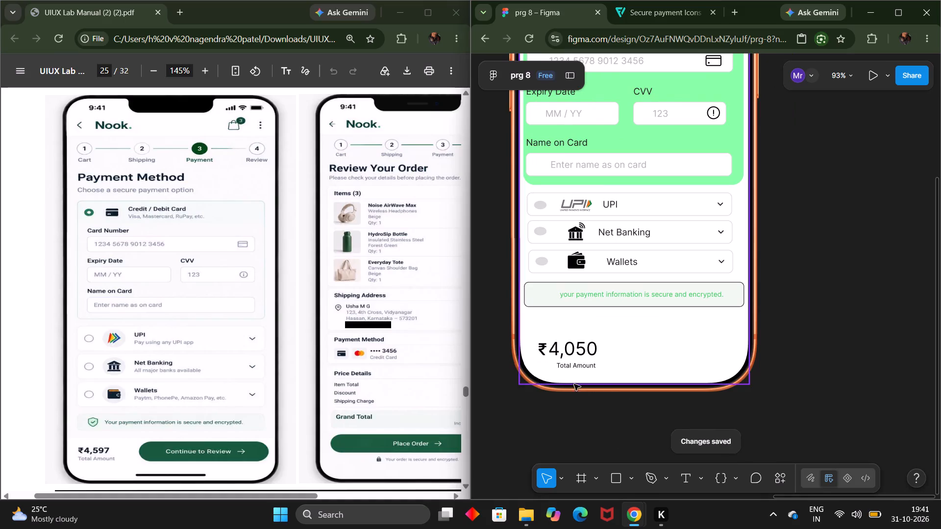
click(575, 368)
double_click(558, 364)
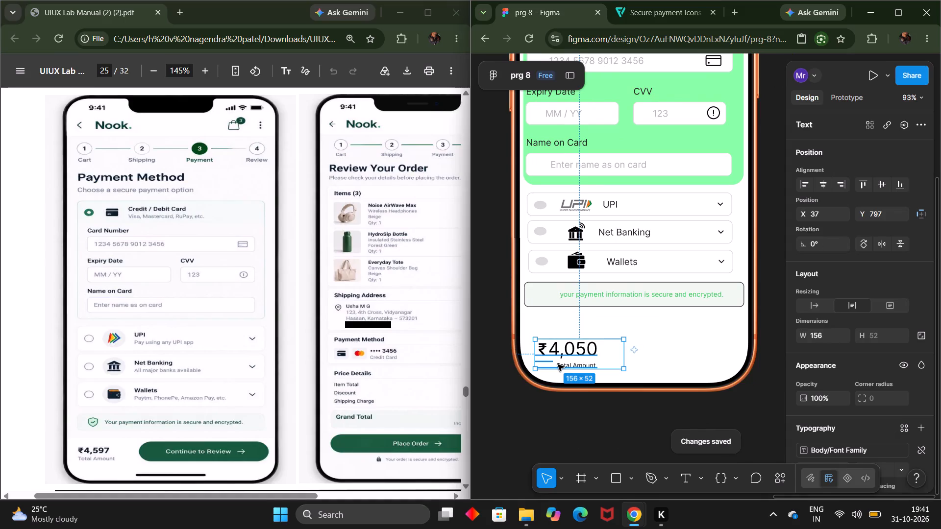
click(558, 364)
key(Left)
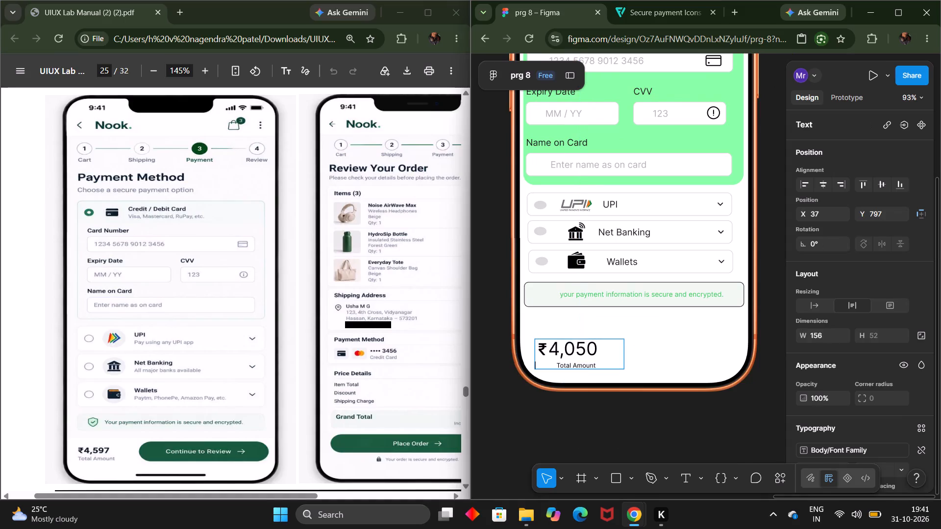
key(Right)
key(Right)
key(Right)
key(Right)
key(Right)
key(Right)
key(Right)
key(Right)
key(Right)
key(Right)
key(Right)
key(Right)
key(BackSpace)
key(BackSpace)
key(BackSpace)
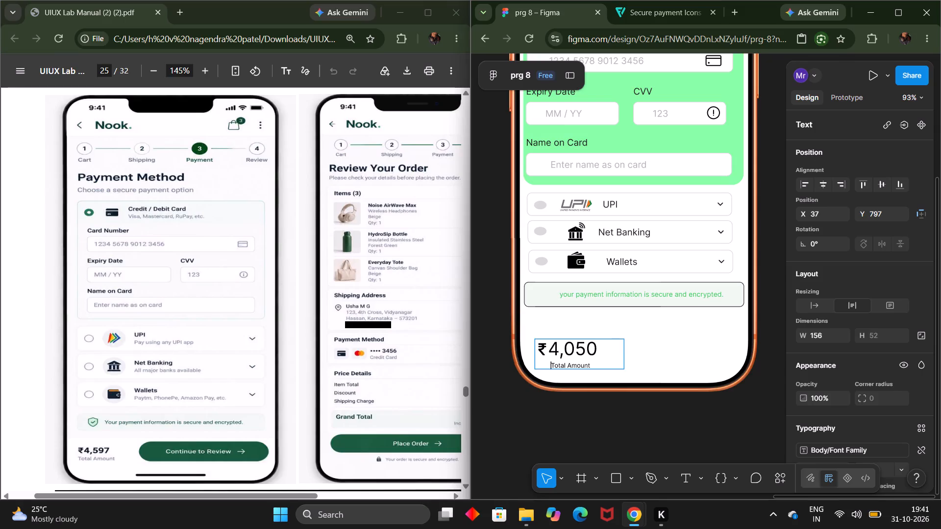
click(585, 409)
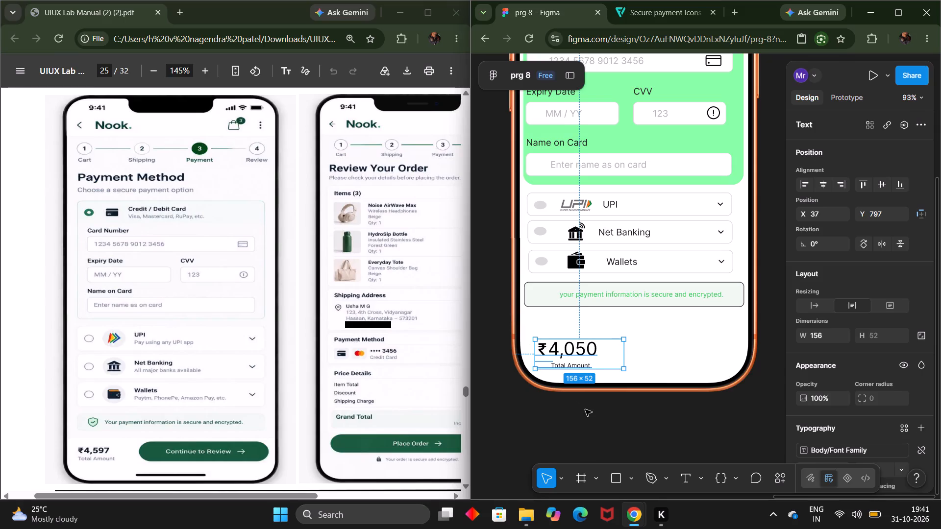
click(585, 409)
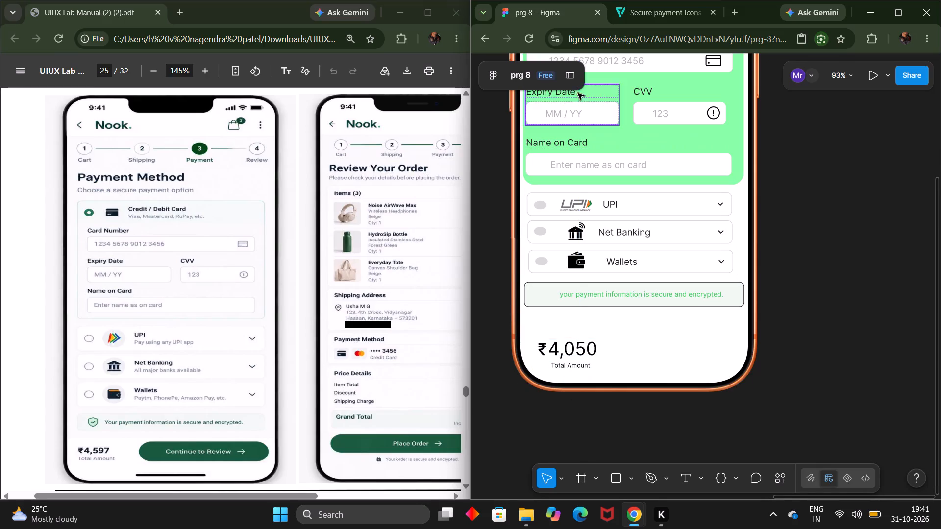
Search the asset libraries for "button".
click(574, 81)
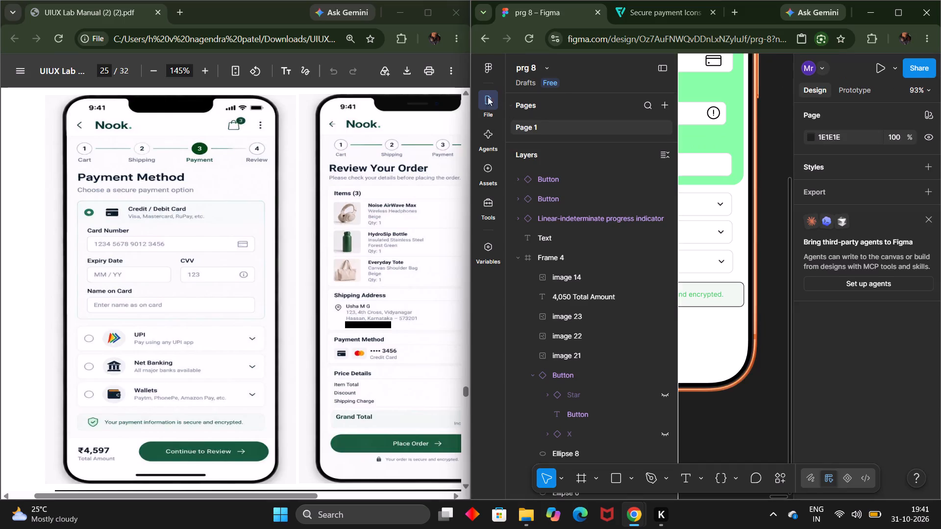
click(484, 177)
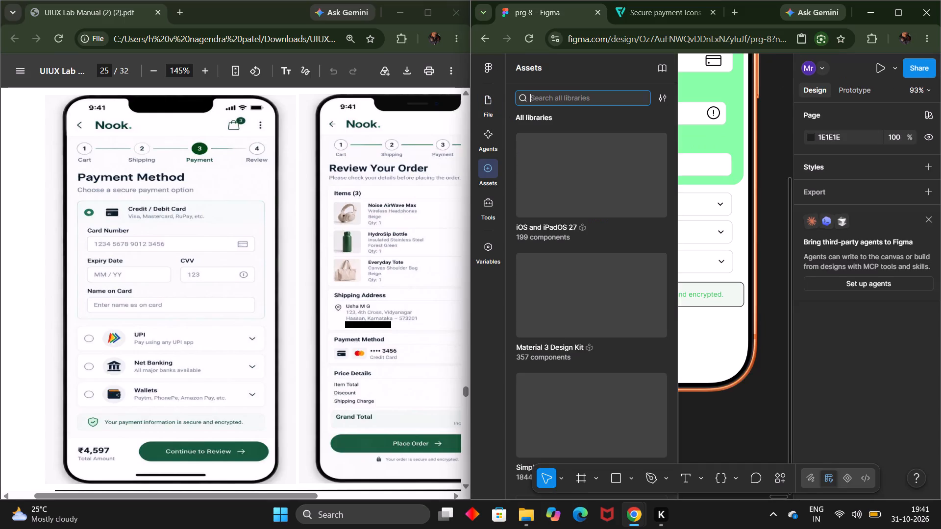
click(568, 98)
text(button)
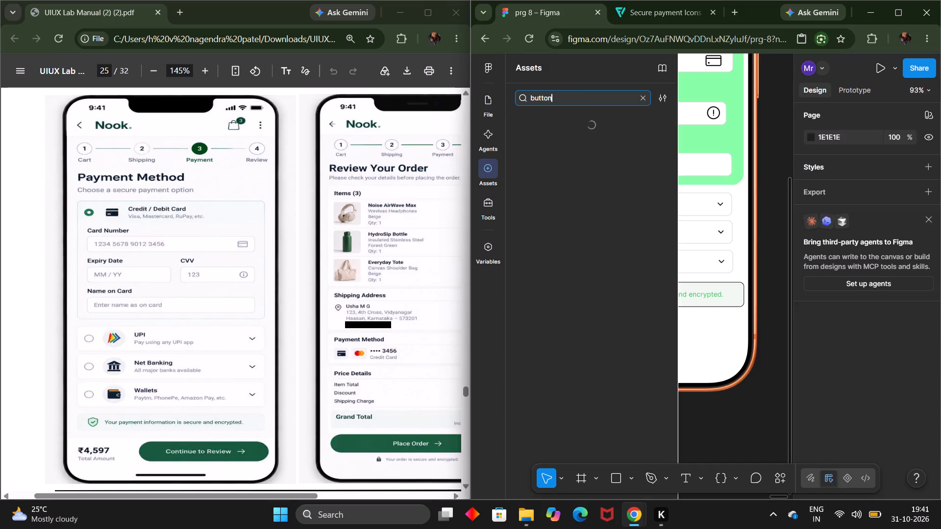
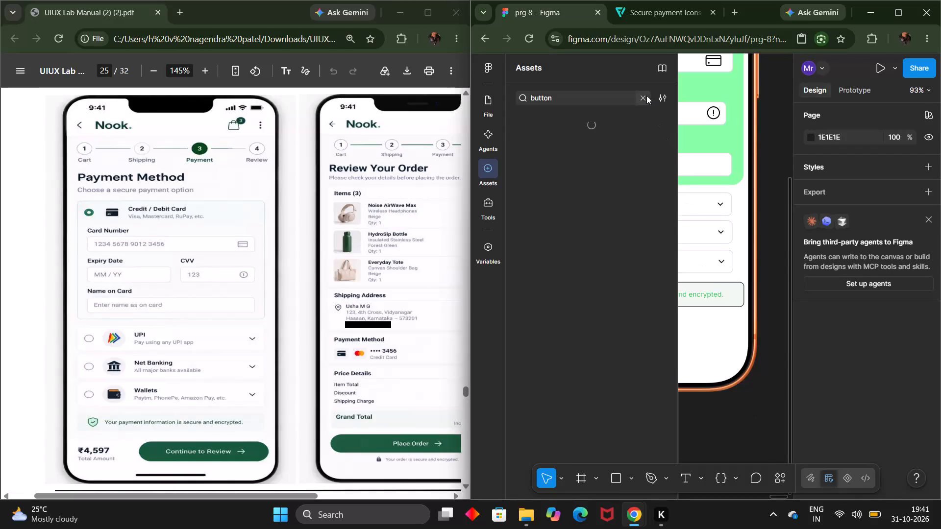
Clear the "button" asset search and check the libraries added to this file.
click(644, 96)
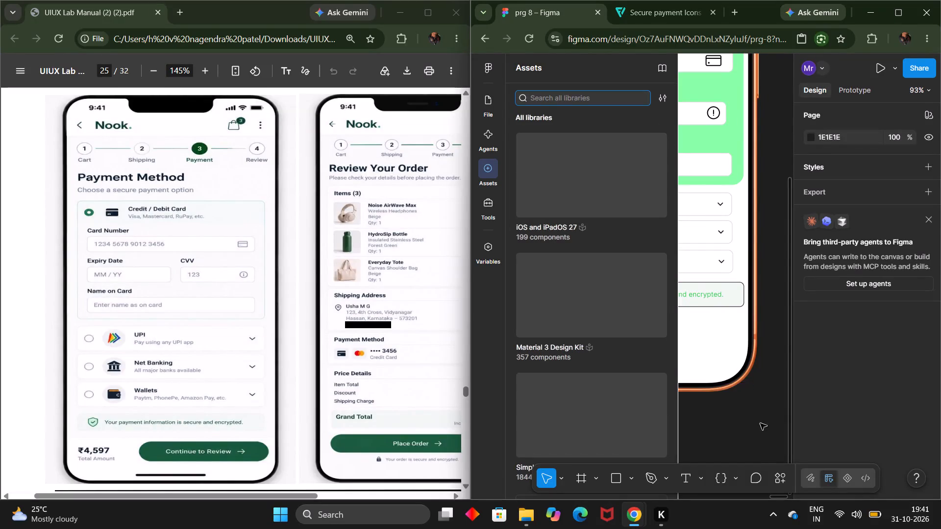
click(750, 409)
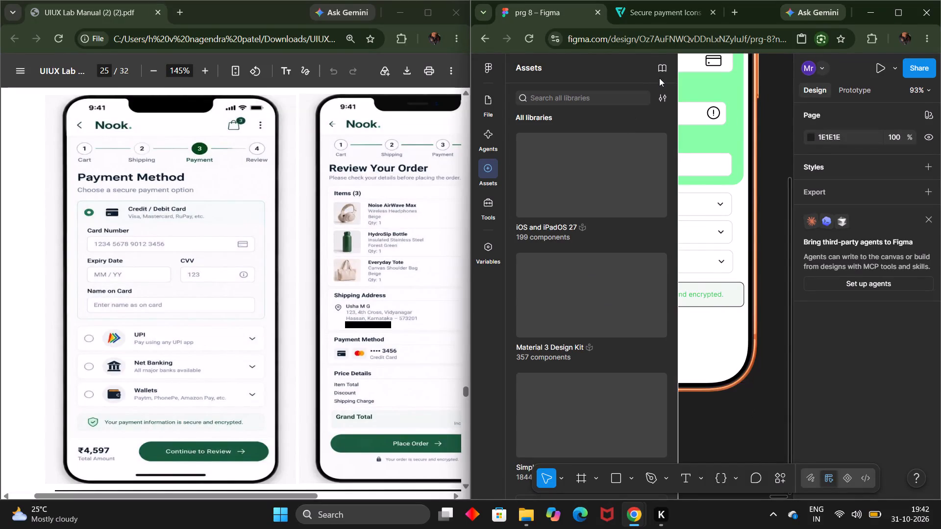
click(660, 70)
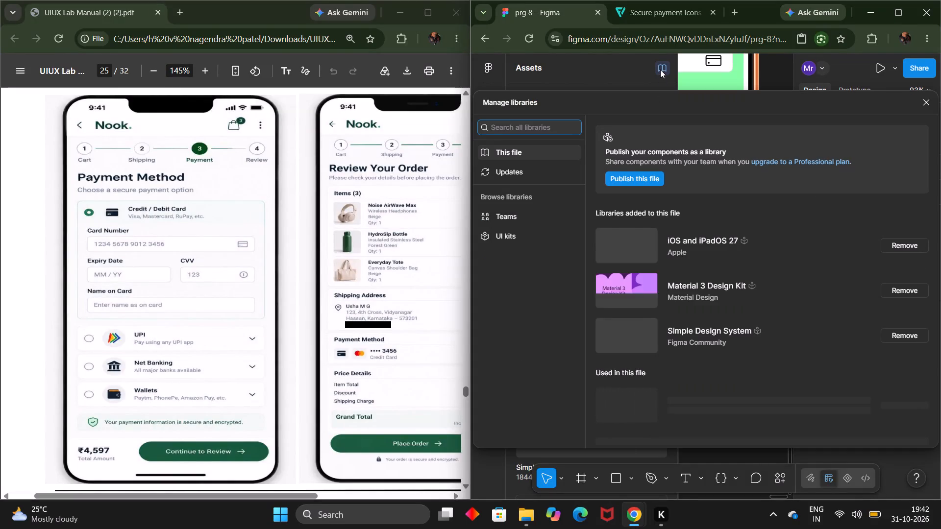
click(731, 454)
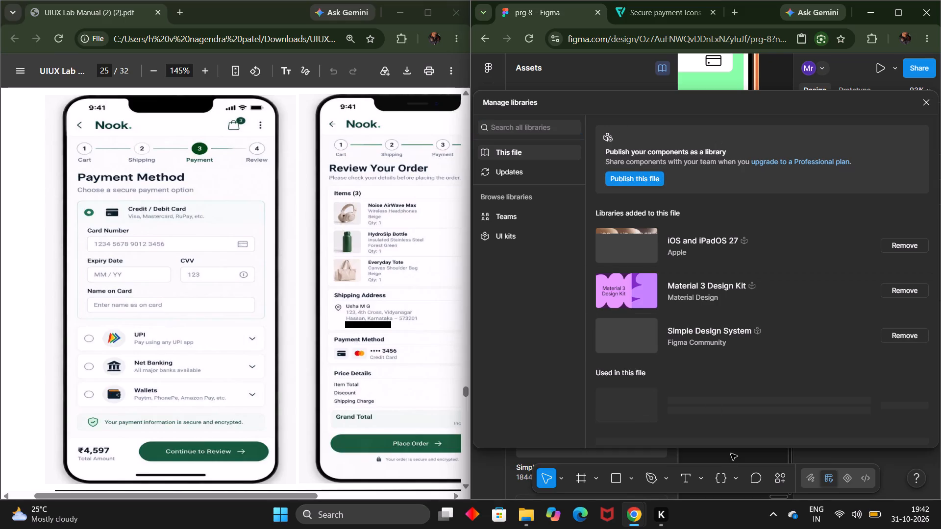
click(731, 454)
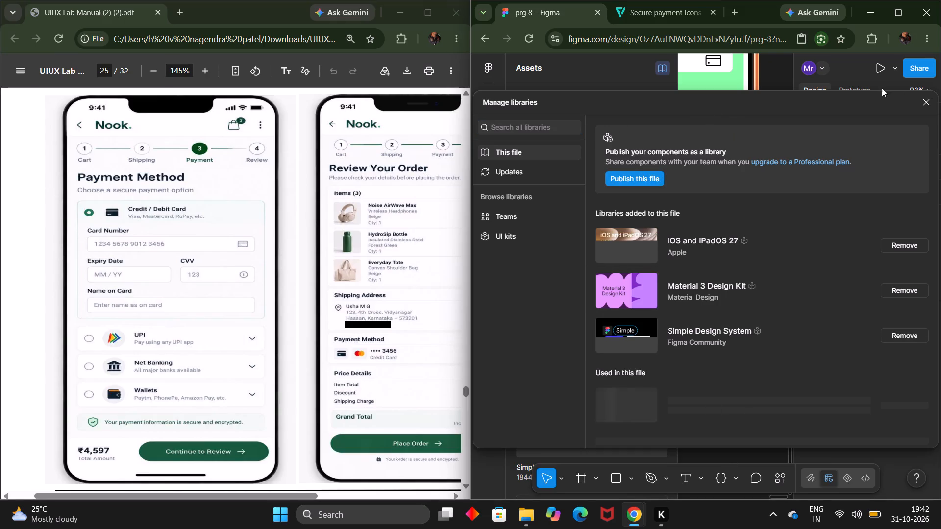
click(930, 102)
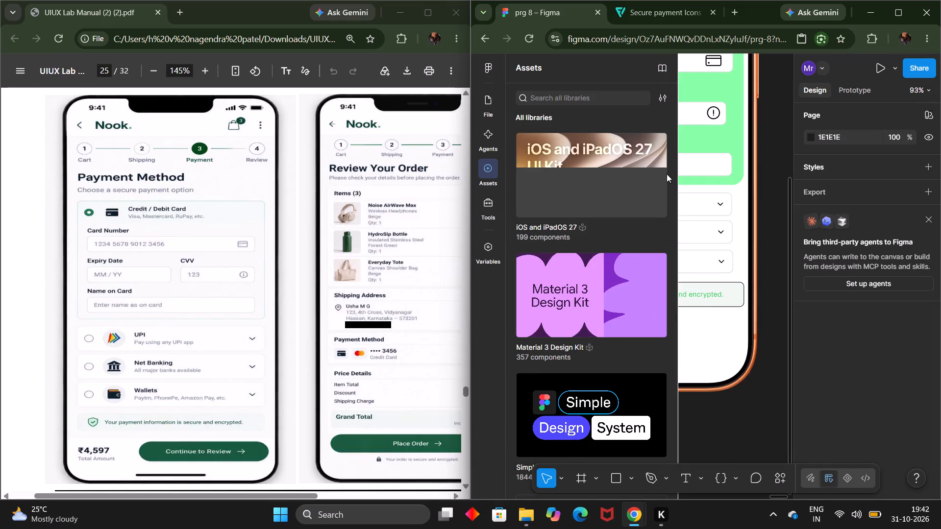
click(660, 66)
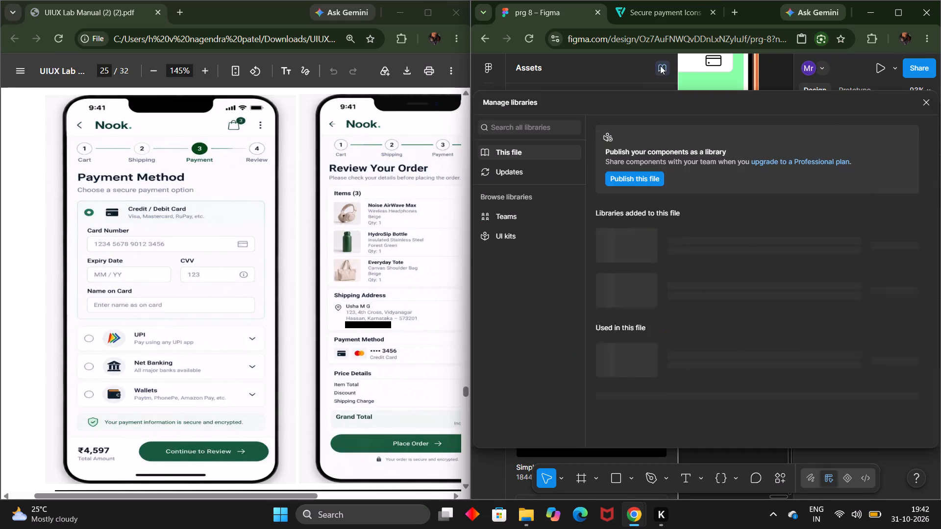
click(594, 88)
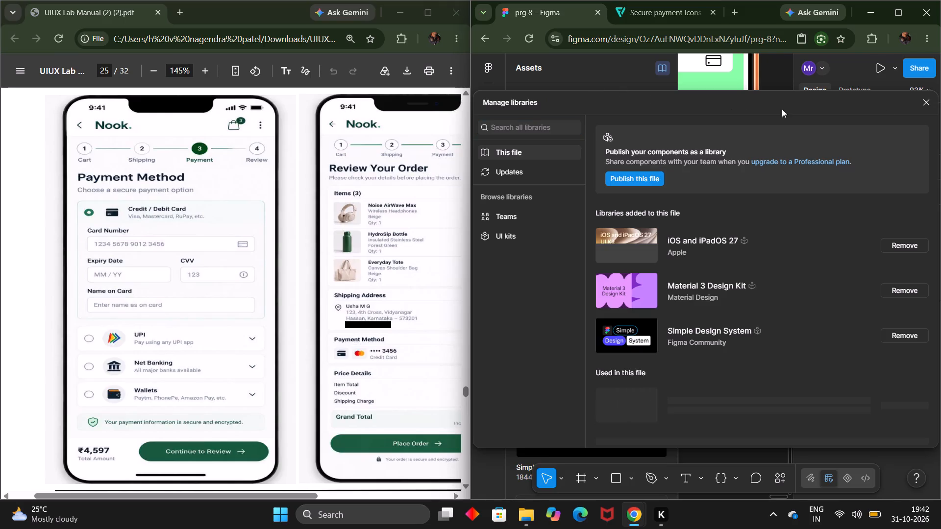
click(925, 101)
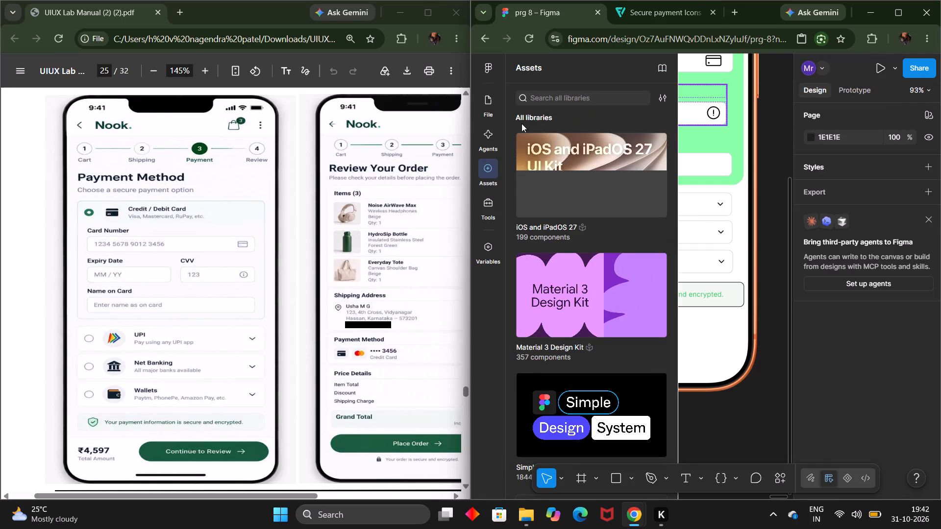
Leave the asset libraries and minimize the interface to uncover the Payment Method screen on the canvas.
click(492, 137)
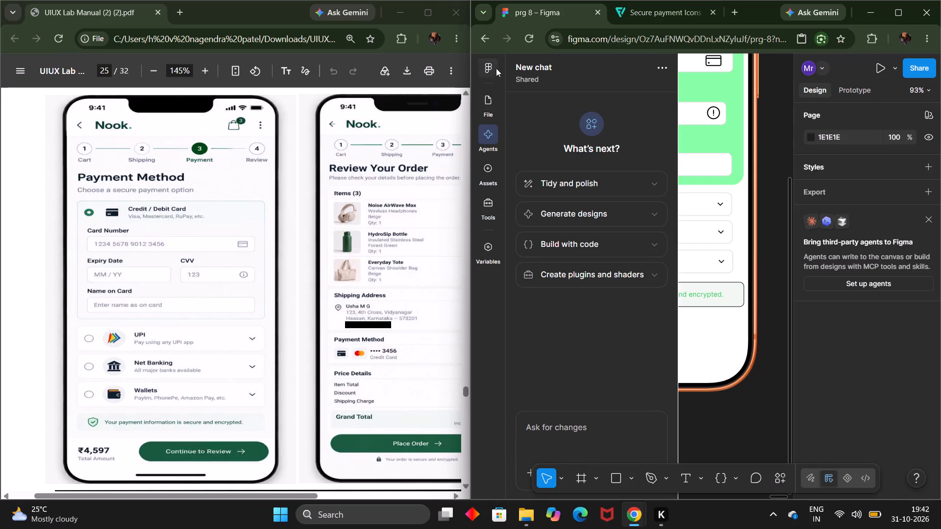
click(493, 92)
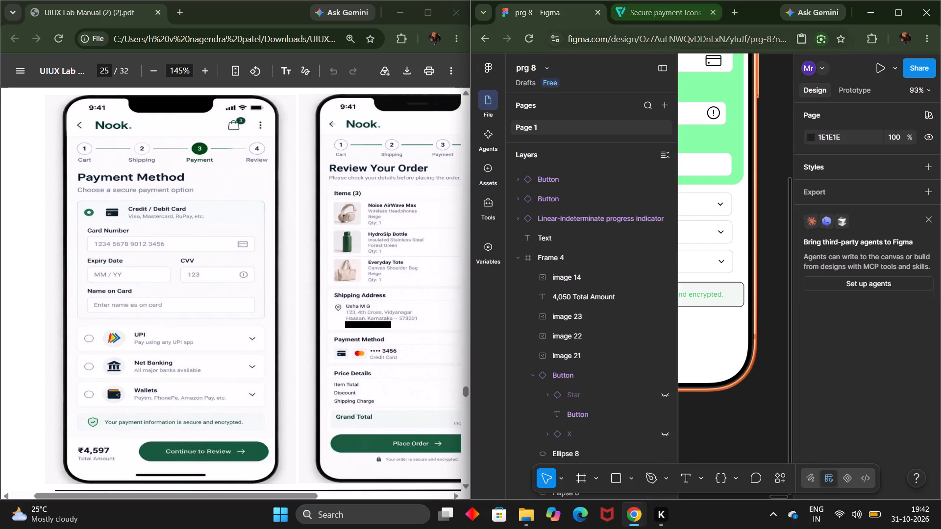
click(663, 67)
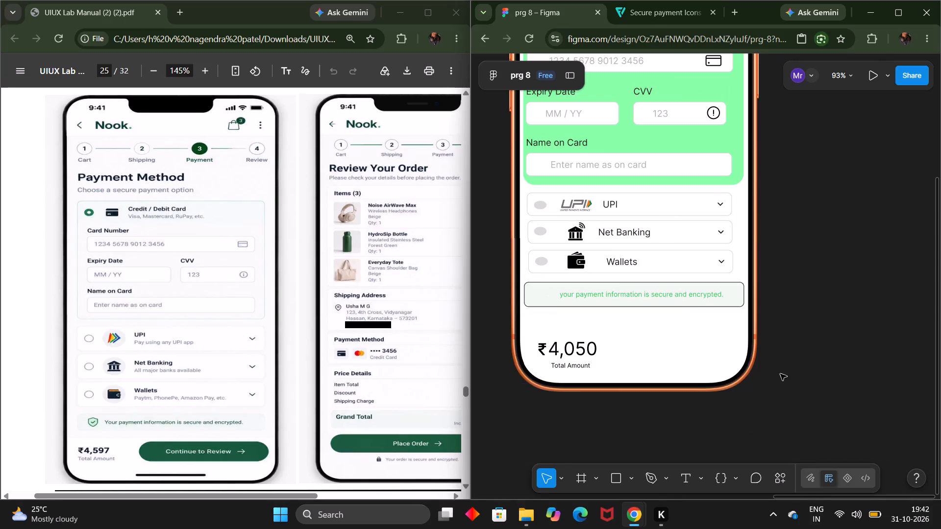